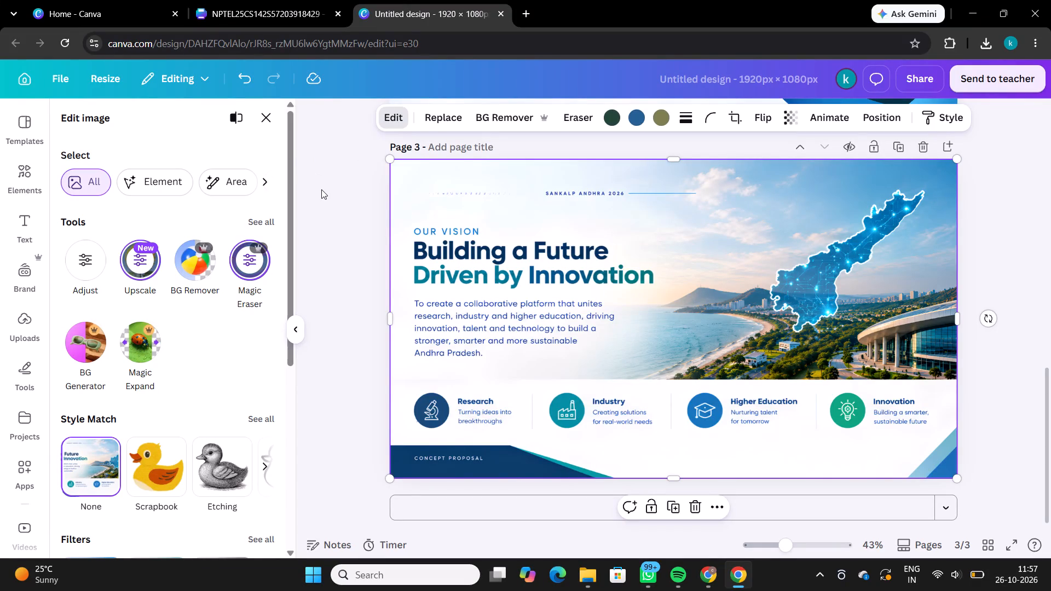
Undo the earlier logo erasure on the page 3 image.
{"action": "key", "text": "ctrl+z"}
{"action": "key", "text": "ctrl+z"}
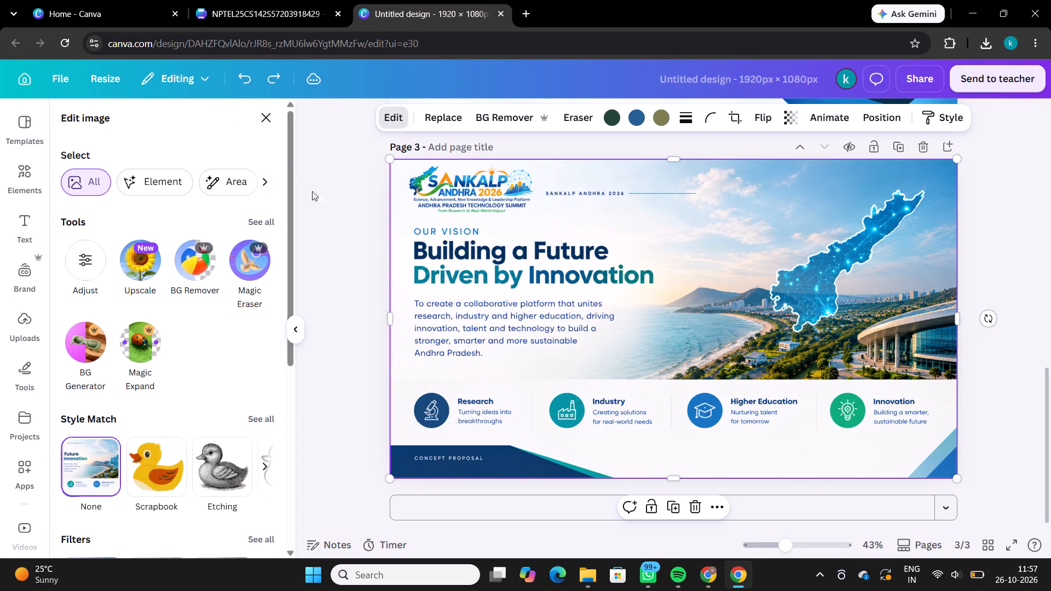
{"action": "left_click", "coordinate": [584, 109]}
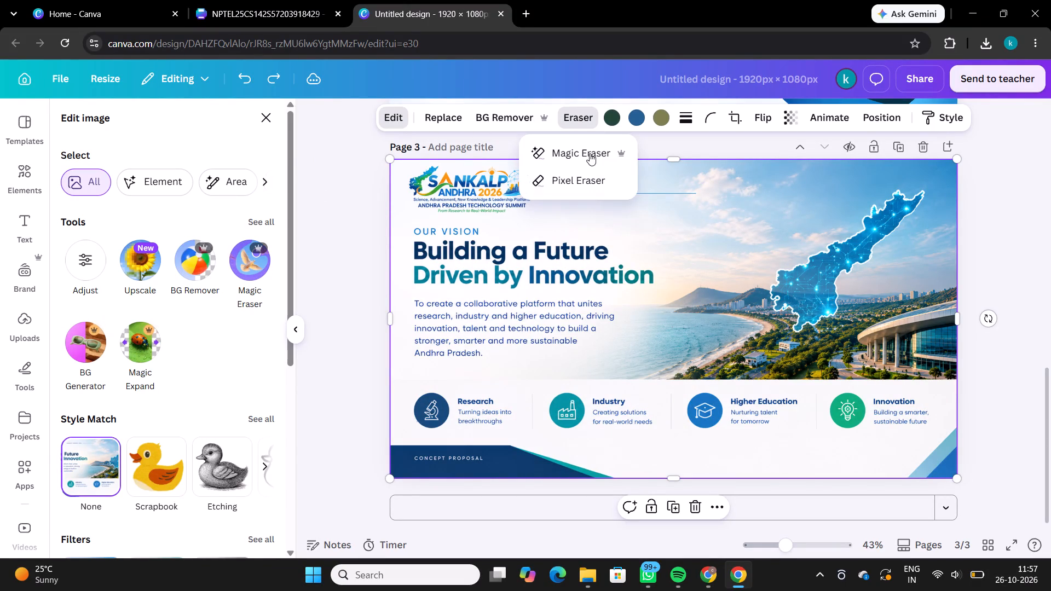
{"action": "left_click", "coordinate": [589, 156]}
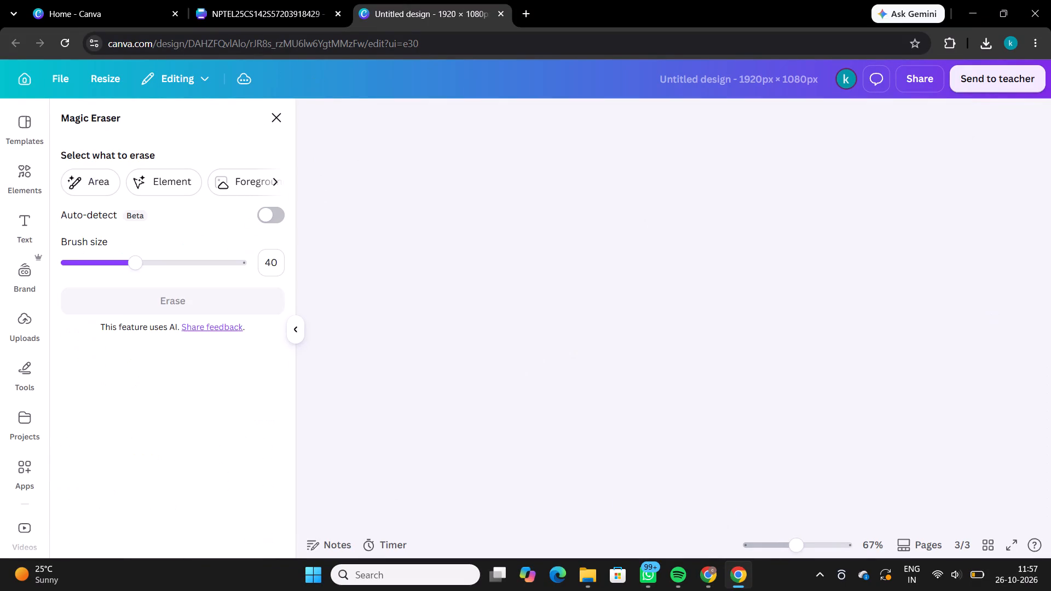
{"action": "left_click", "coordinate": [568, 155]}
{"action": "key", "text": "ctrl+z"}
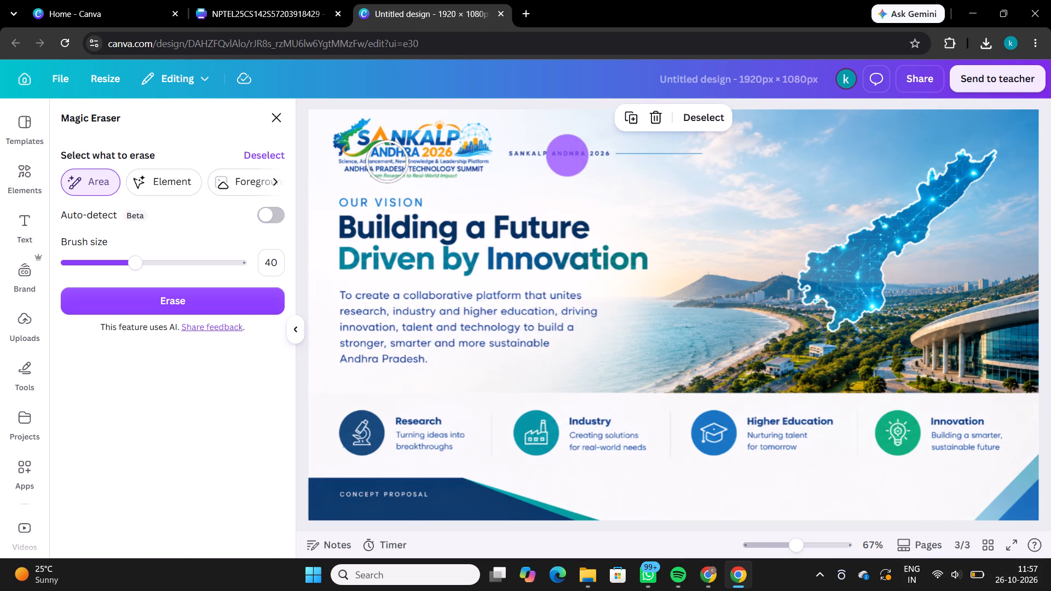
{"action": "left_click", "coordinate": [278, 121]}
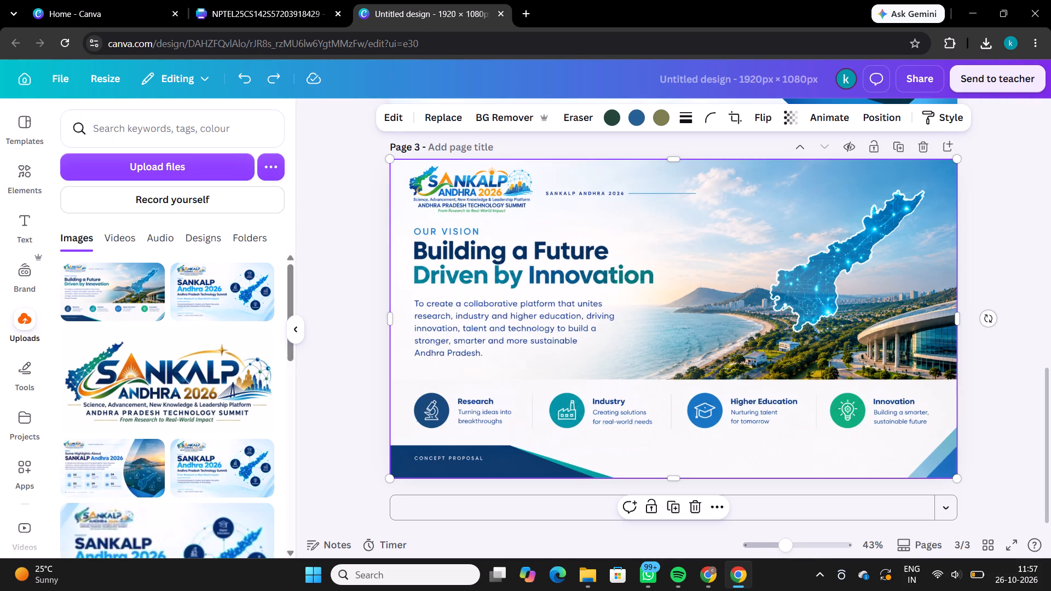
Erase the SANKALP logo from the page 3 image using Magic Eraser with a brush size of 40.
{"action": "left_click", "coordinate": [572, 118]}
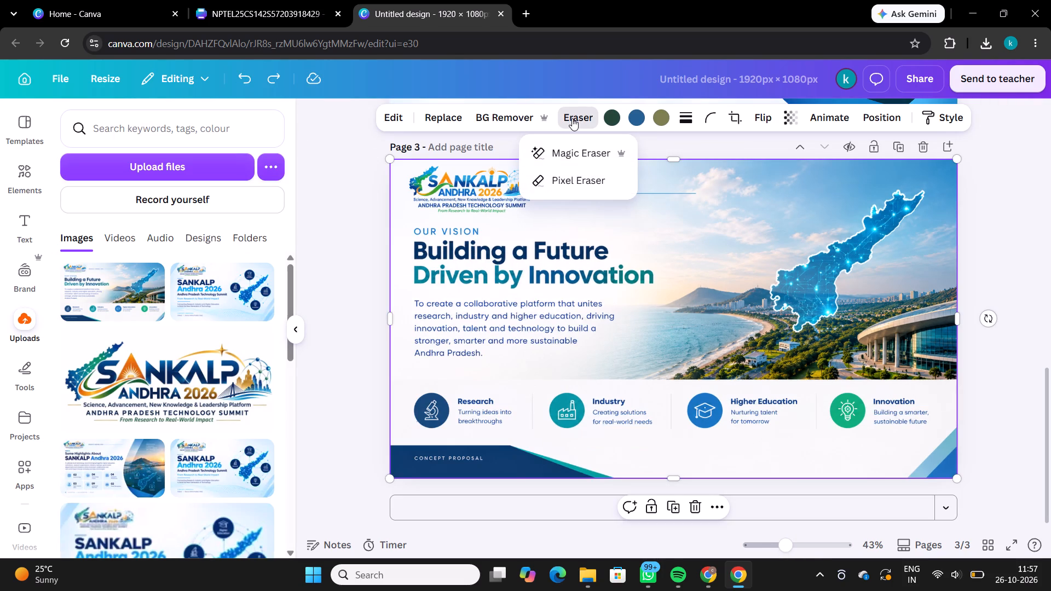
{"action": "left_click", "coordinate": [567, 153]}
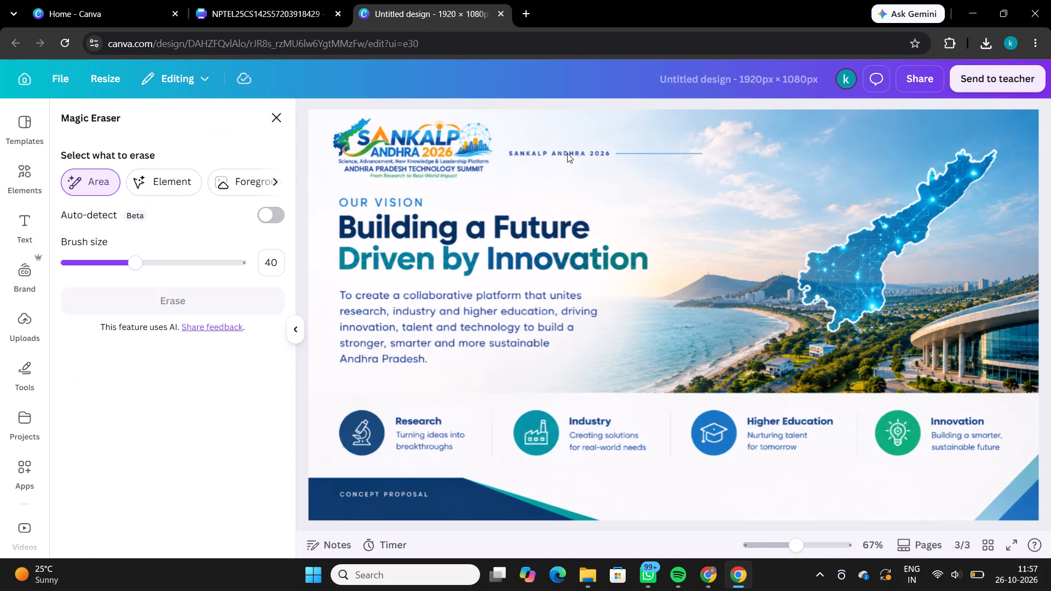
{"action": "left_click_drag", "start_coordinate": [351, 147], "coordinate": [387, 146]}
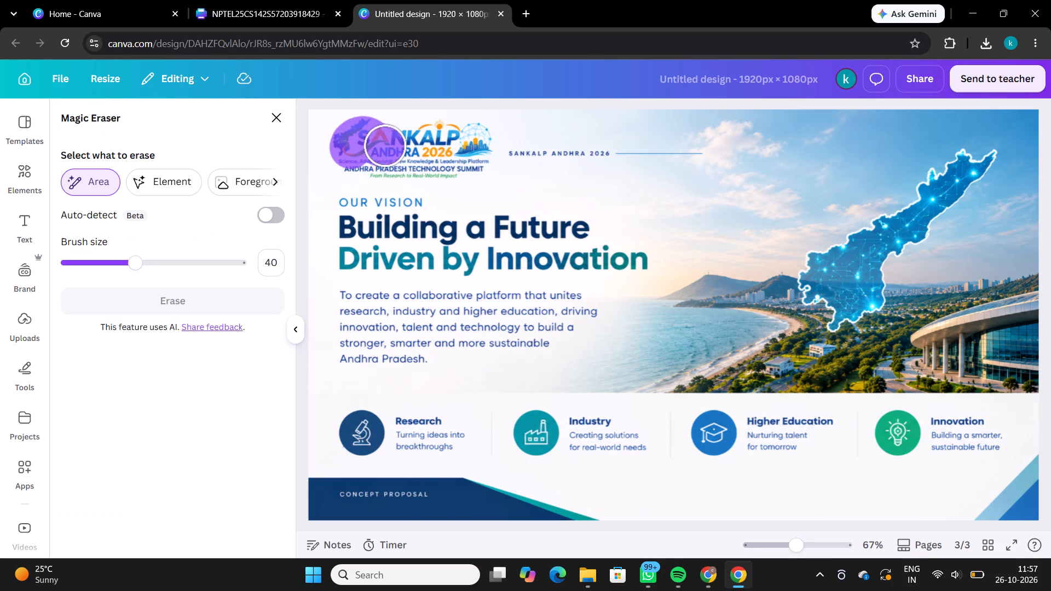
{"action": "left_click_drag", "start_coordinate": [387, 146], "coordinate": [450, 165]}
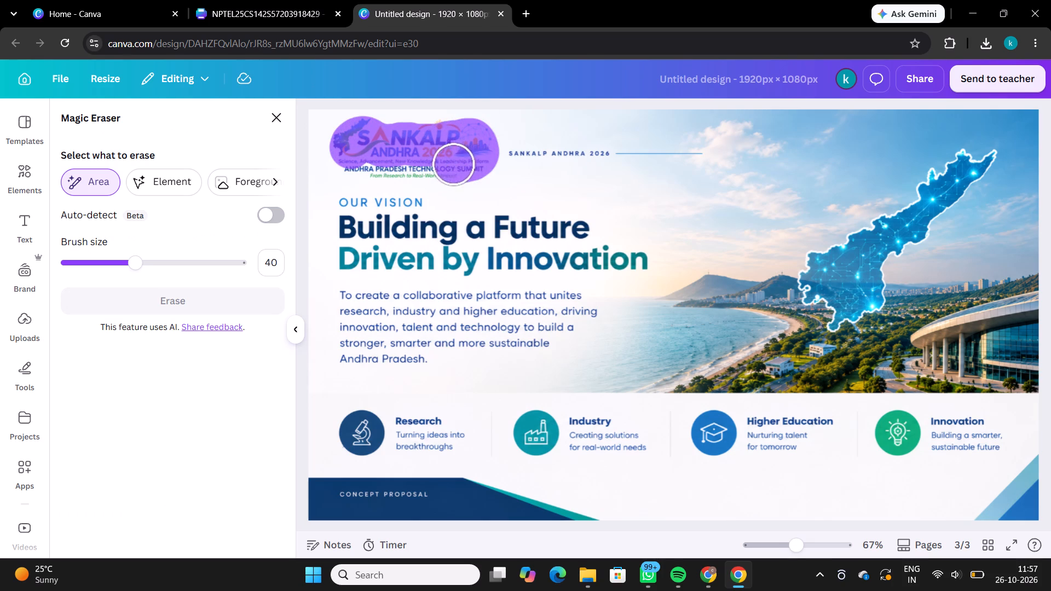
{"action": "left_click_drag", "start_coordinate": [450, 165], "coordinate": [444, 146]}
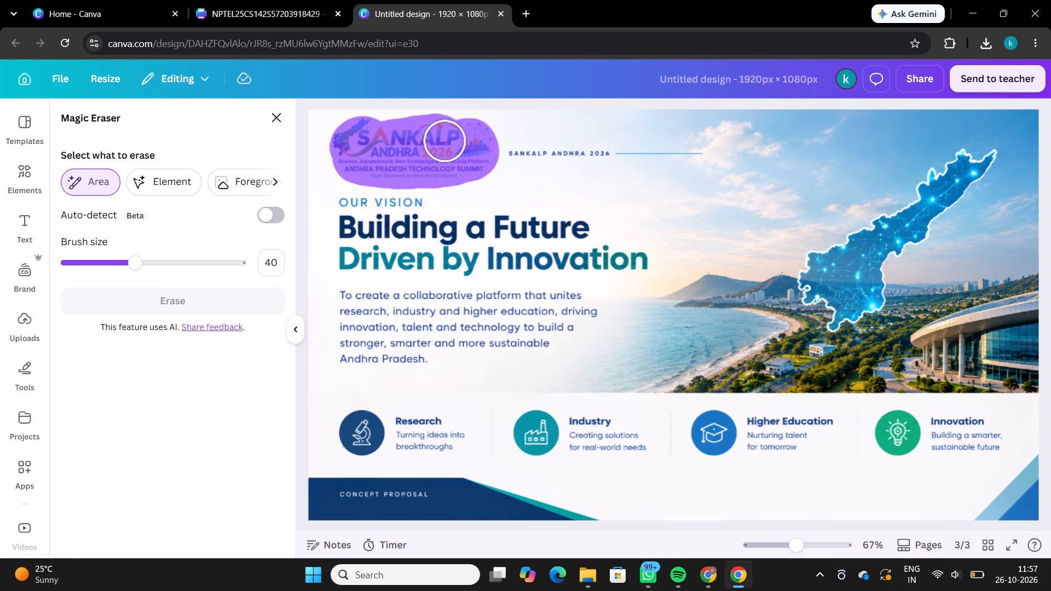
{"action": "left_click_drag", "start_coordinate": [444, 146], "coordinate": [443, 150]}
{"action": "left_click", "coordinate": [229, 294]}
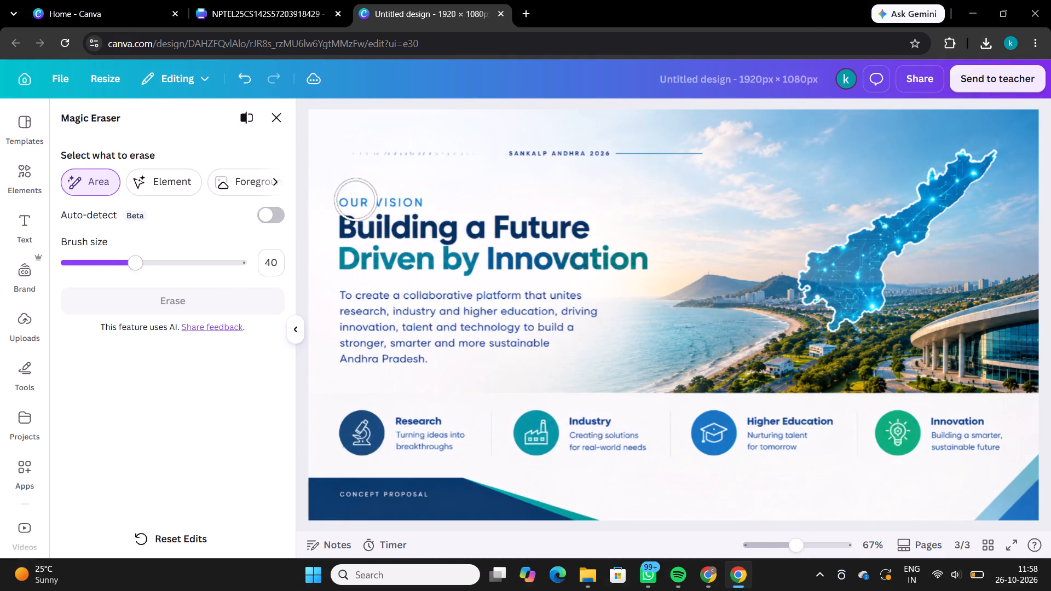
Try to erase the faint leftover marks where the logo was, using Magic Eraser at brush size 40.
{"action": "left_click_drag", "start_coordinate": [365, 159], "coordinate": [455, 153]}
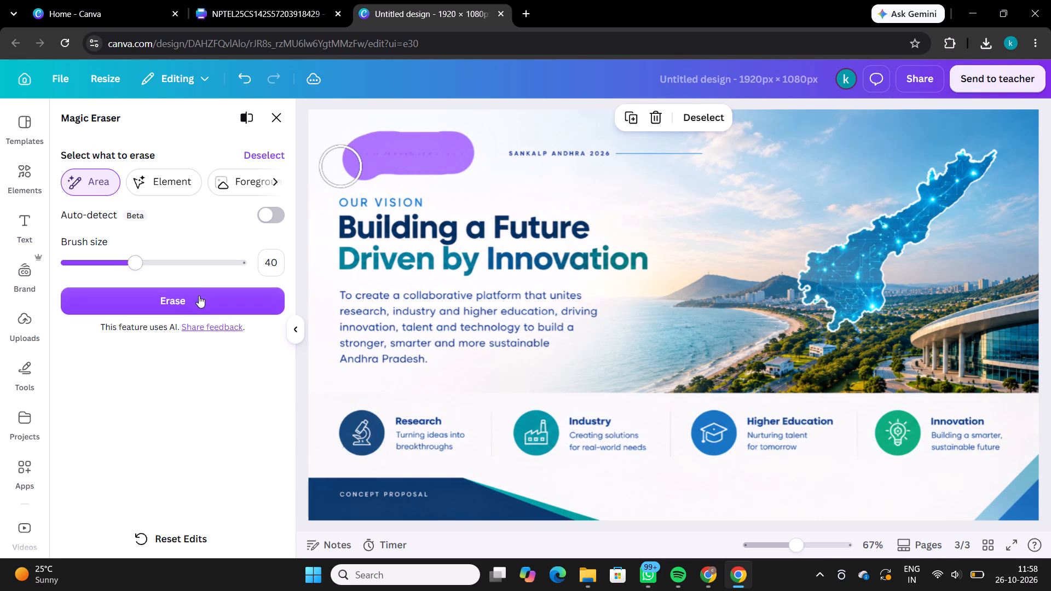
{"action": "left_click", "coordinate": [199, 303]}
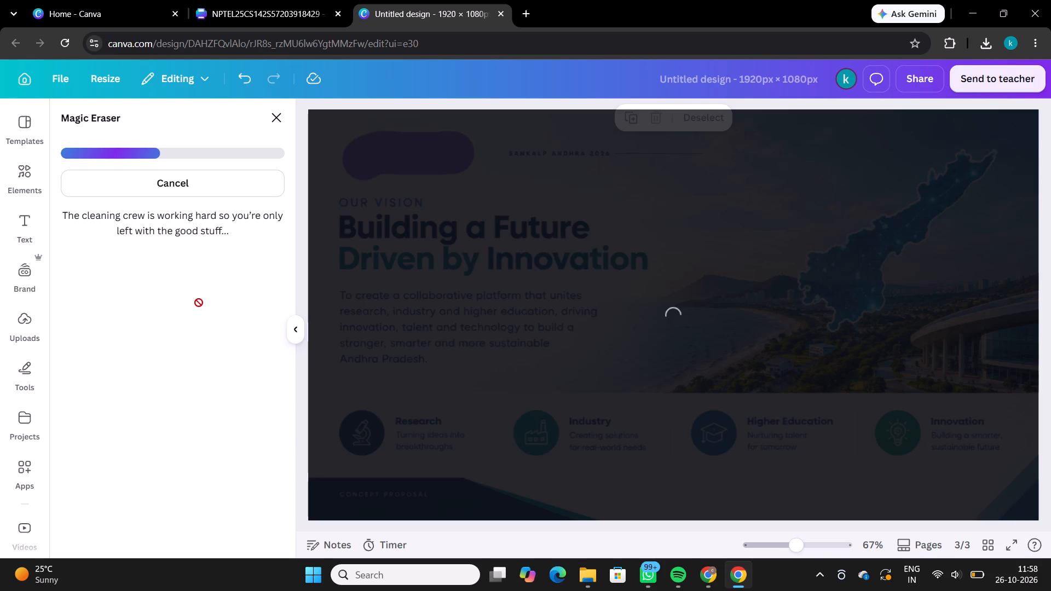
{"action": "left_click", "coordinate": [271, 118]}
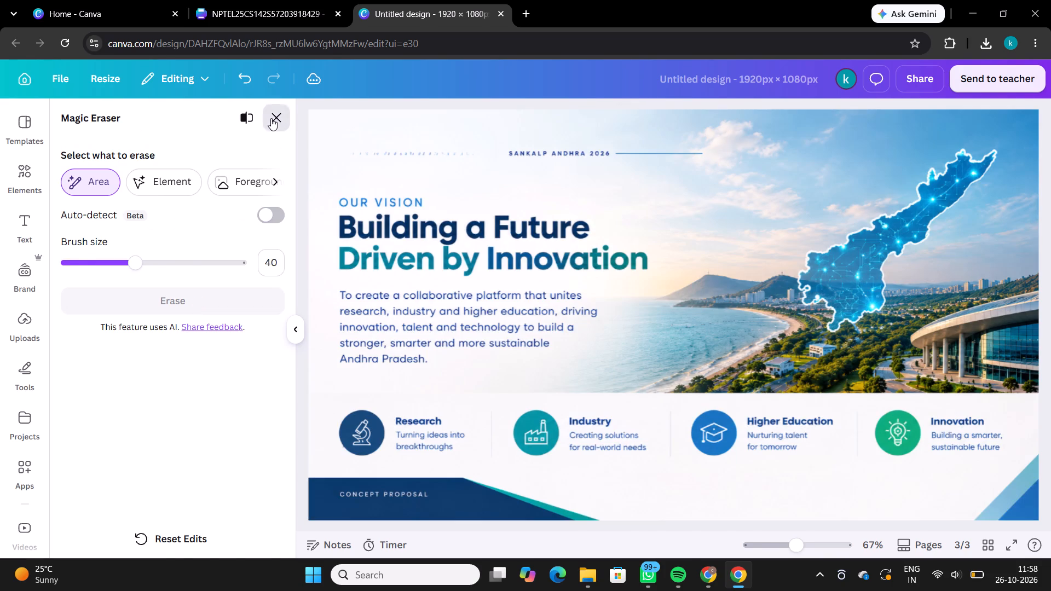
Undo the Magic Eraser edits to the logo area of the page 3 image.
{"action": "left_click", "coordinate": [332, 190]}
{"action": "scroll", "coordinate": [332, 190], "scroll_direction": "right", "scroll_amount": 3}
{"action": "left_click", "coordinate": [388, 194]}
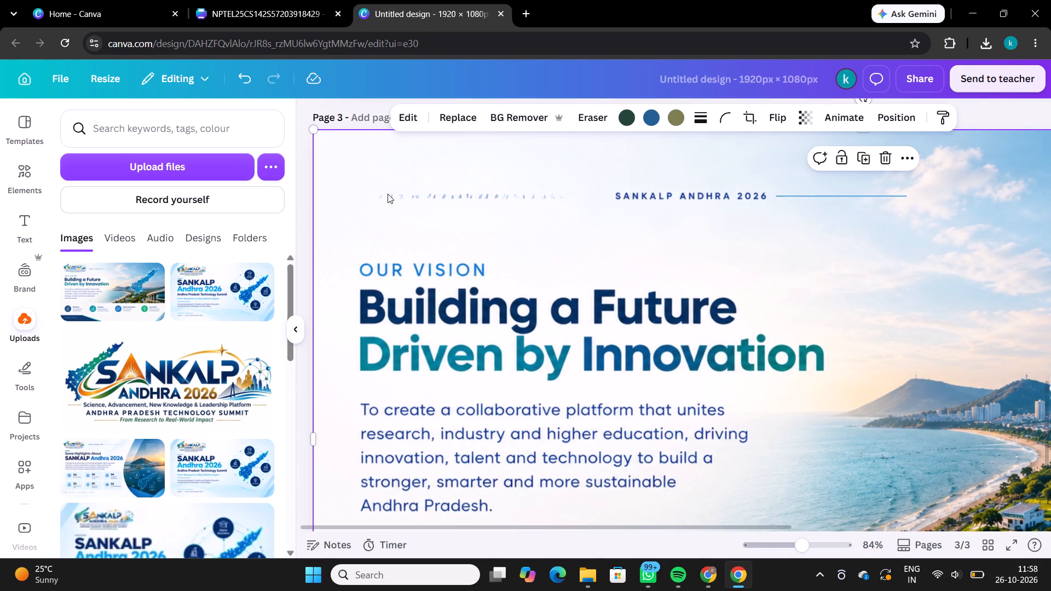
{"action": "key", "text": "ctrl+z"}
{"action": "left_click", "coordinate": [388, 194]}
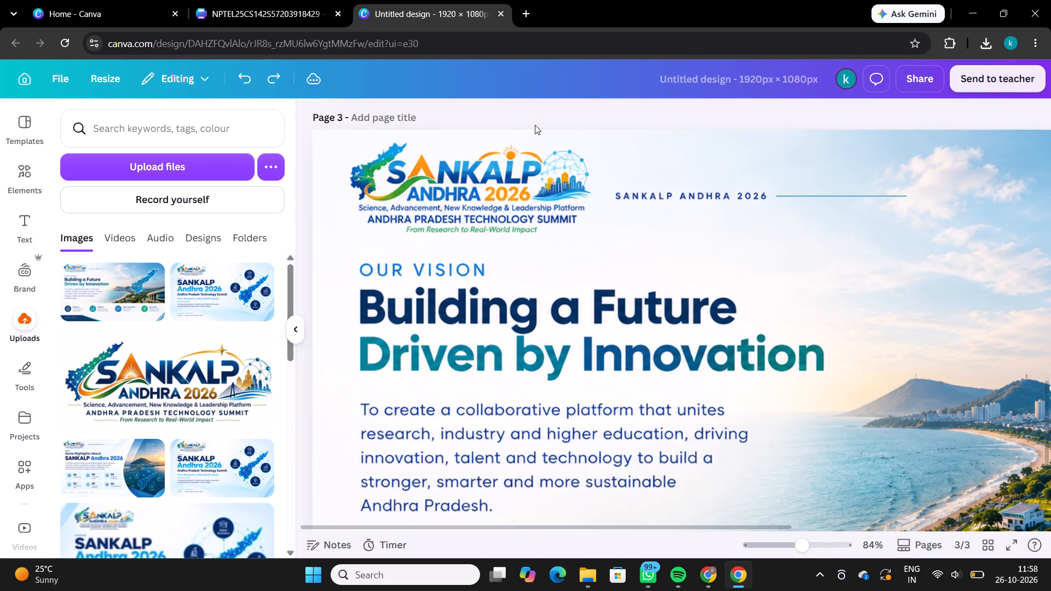
Brush over the whole SANKALP logo on the page 3 image at size 40 and remove it with Magic Eraser.
{"action": "left_click", "coordinate": [477, 196]}
{"action": "left_click", "coordinate": [582, 119]}
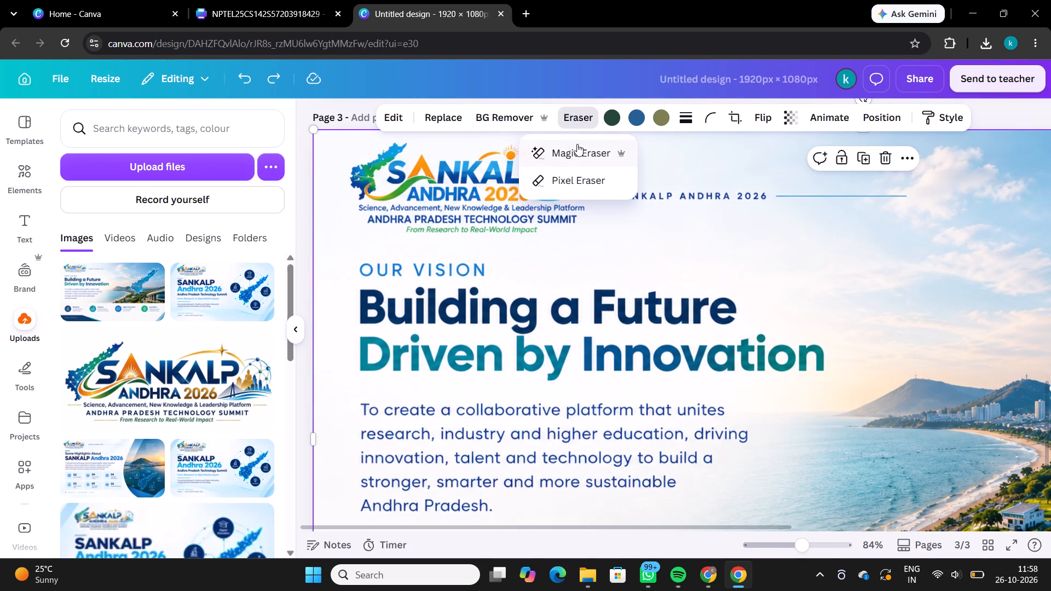
{"action": "left_click", "coordinate": [577, 144]}
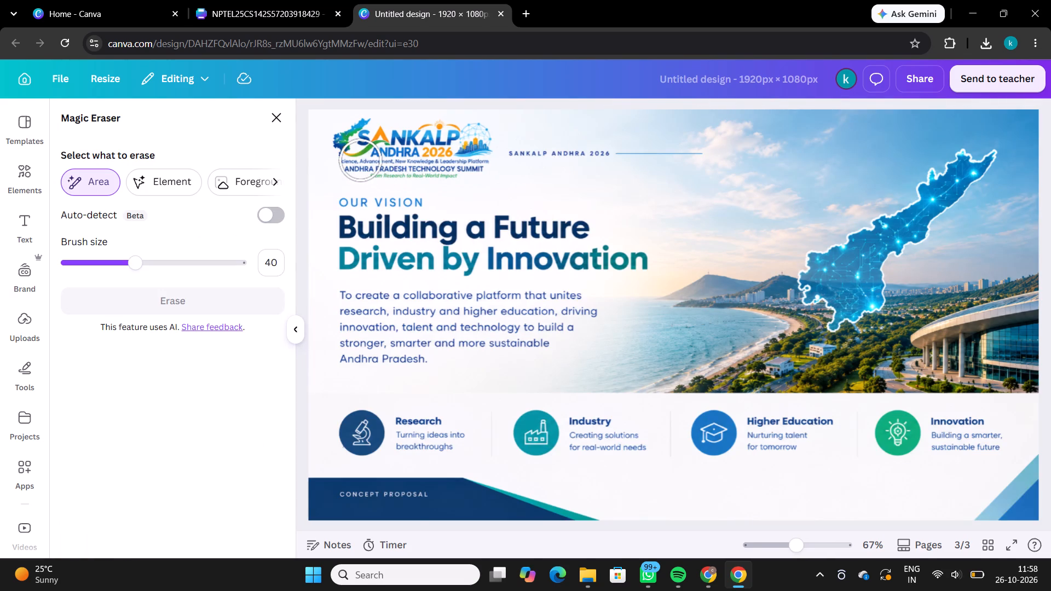
{"action": "left_click_drag", "start_coordinate": [360, 160], "coordinate": [421, 141]}
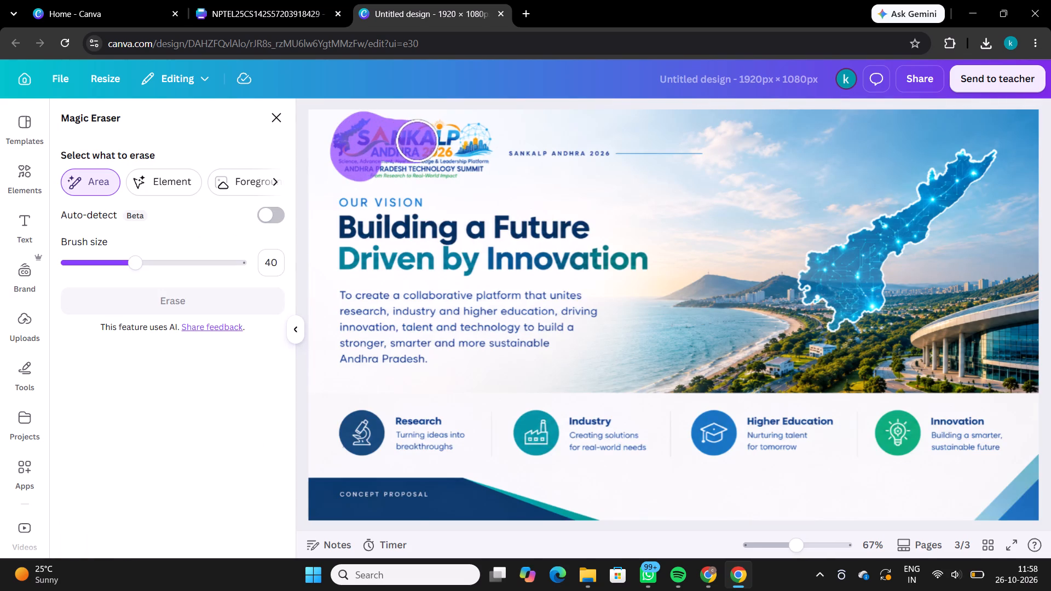
{"action": "left_click_drag", "start_coordinate": [421, 141], "coordinate": [451, 167]}
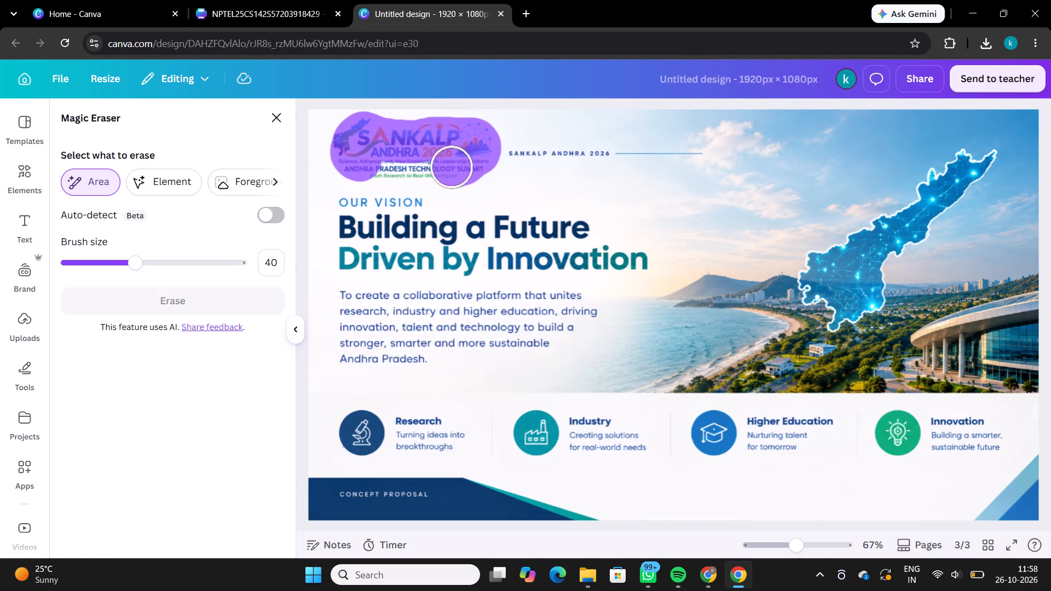
{"action": "left_click_drag", "start_coordinate": [451, 167], "coordinate": [375, 159]}
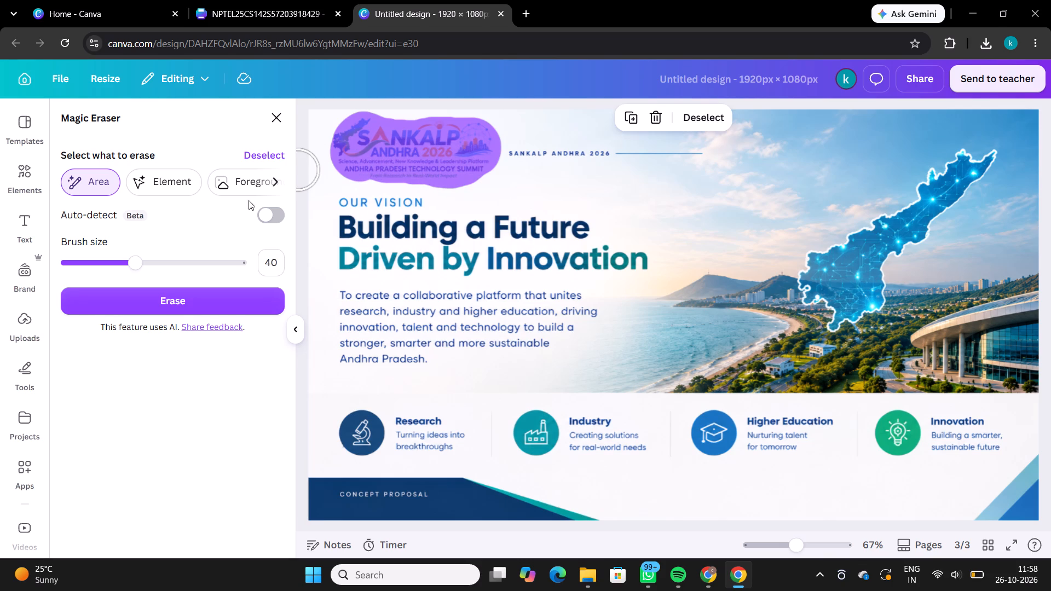
{"action": "left_click", "coordinate": [242, 296]}
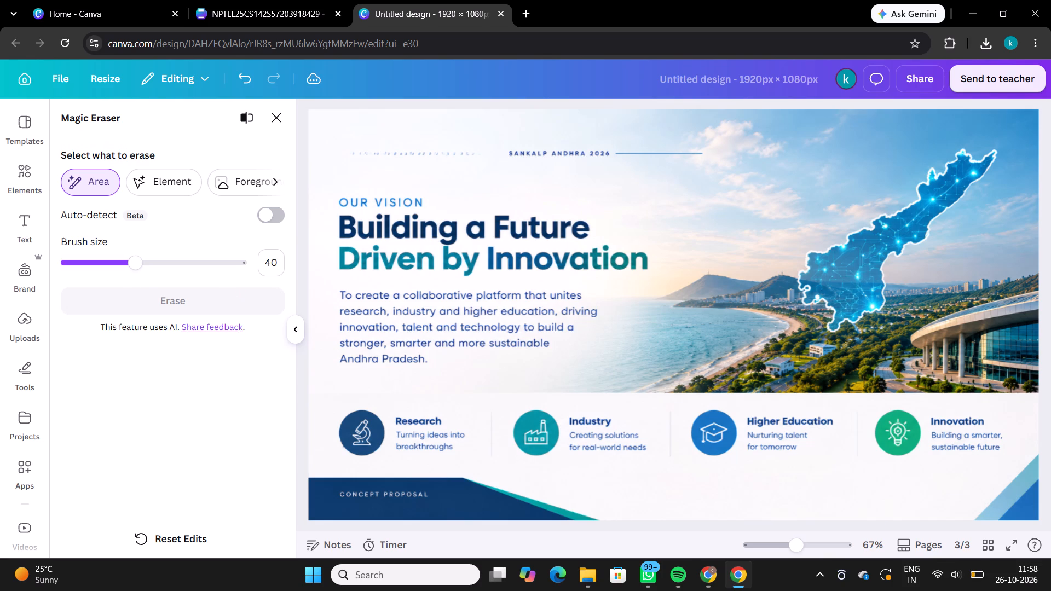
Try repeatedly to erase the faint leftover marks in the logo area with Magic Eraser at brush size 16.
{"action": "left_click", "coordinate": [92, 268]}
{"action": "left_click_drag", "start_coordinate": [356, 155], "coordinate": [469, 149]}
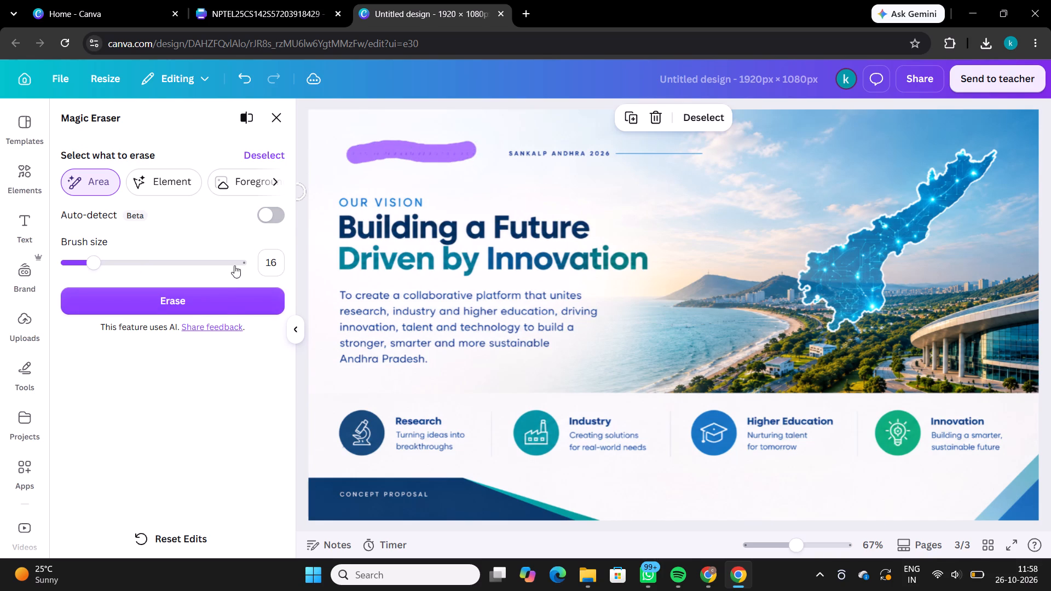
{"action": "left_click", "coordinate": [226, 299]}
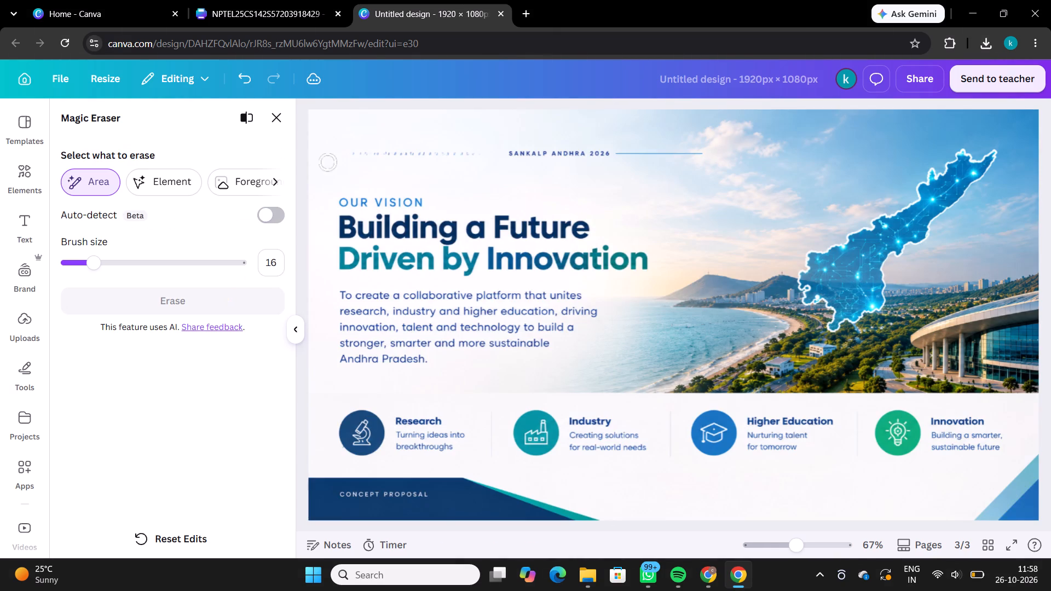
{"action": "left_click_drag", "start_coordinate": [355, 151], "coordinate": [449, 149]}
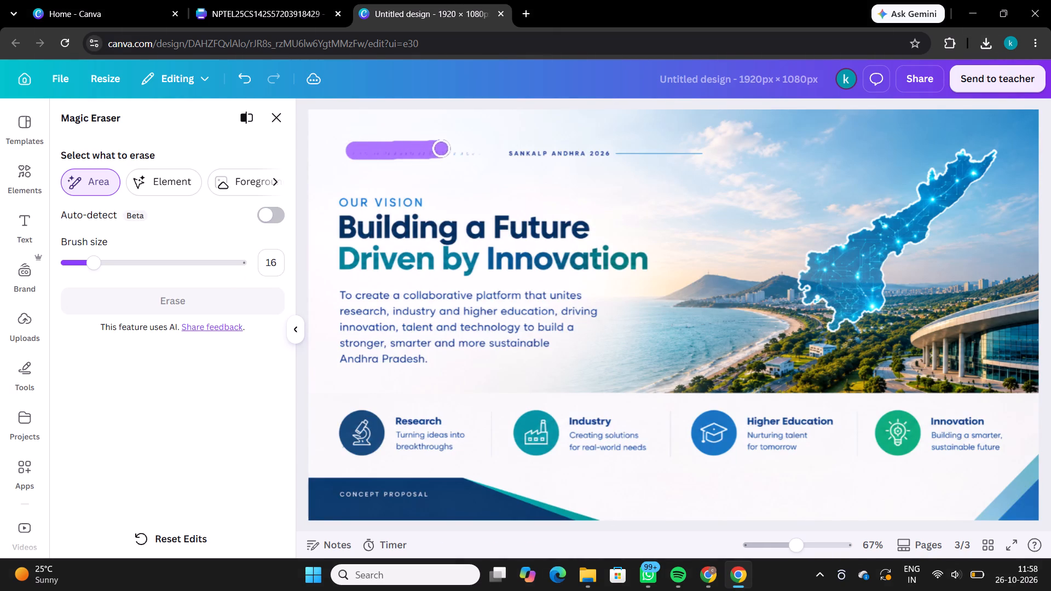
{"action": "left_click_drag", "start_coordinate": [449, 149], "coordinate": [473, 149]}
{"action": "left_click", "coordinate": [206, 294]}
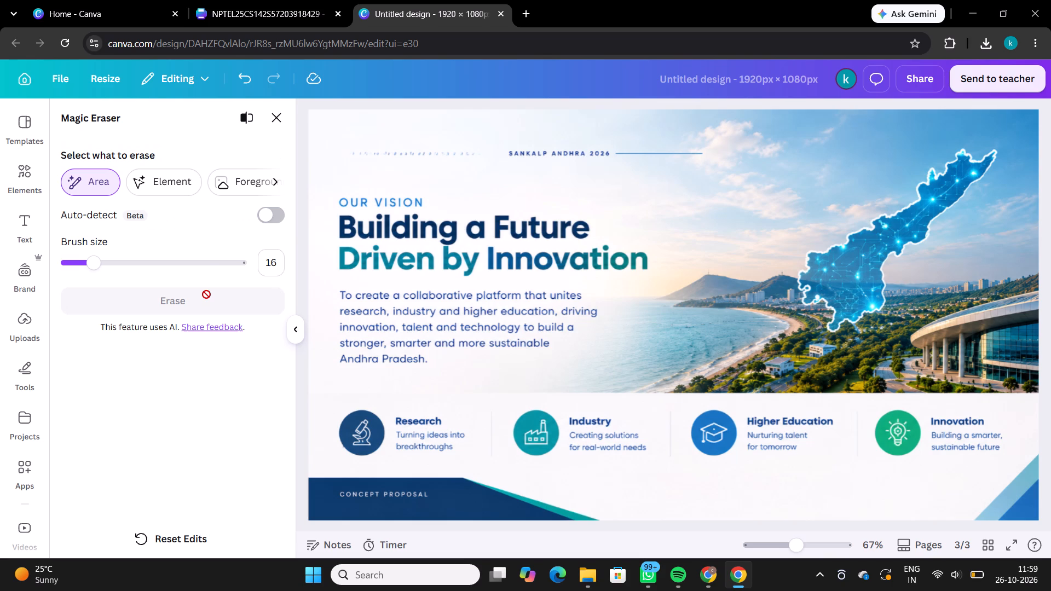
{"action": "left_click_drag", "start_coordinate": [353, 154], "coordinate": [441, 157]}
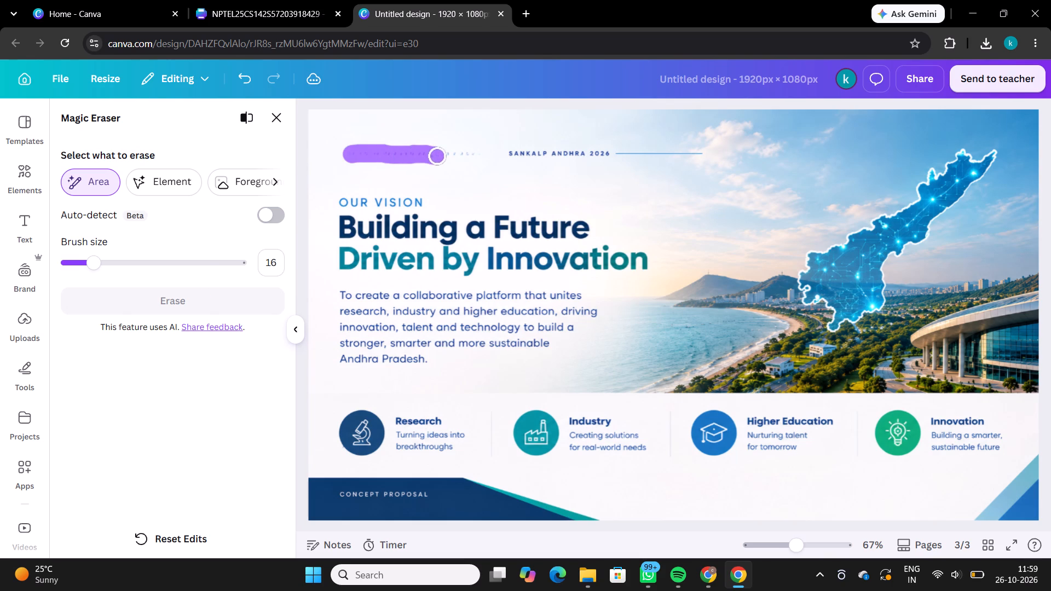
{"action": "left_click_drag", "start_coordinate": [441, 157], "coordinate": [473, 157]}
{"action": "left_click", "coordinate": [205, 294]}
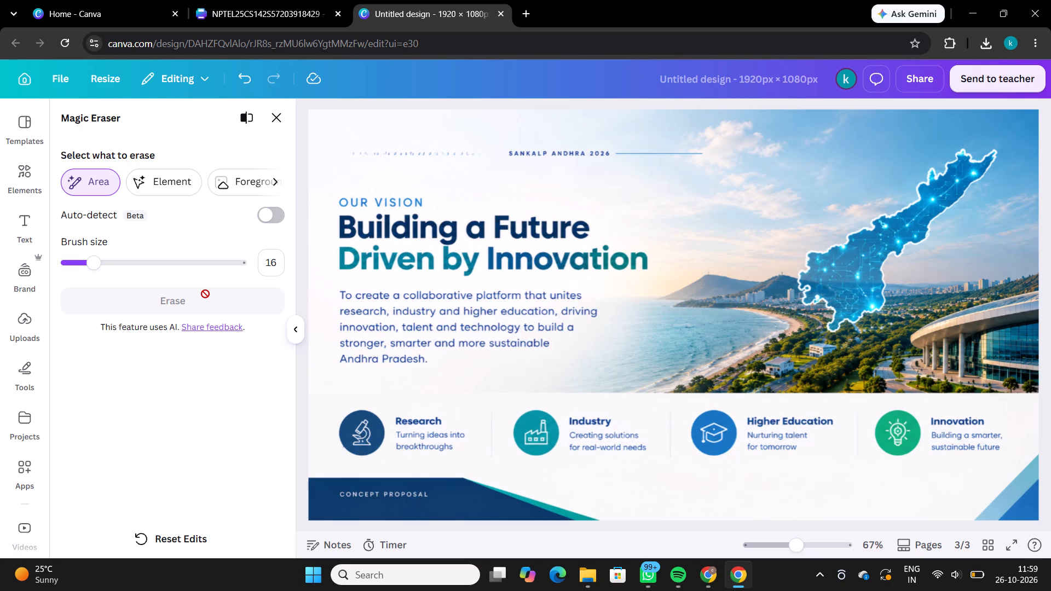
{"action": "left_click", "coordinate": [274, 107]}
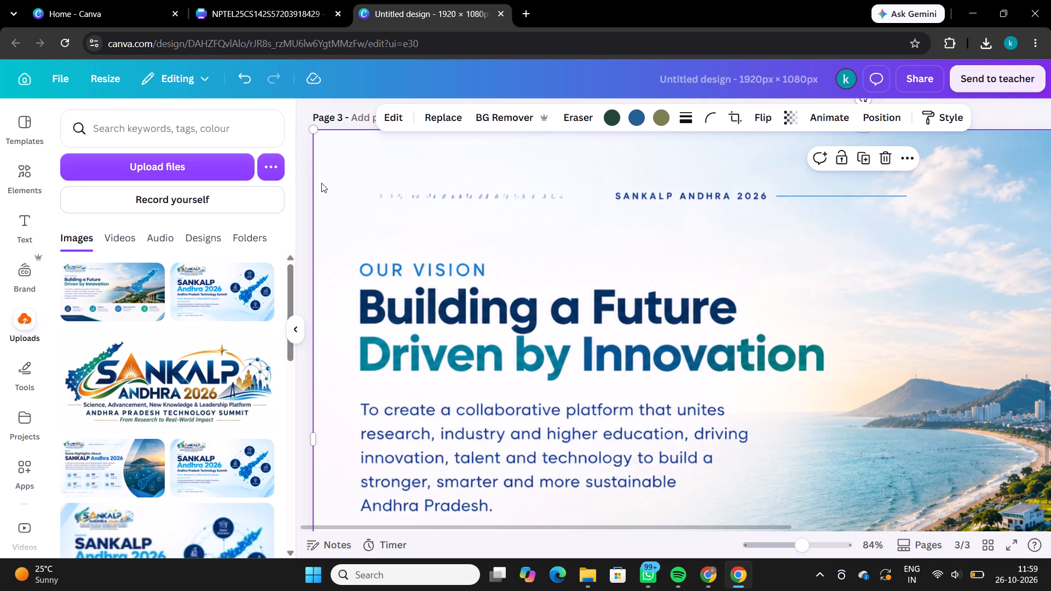
Capture a narrow blank strip of background between the leftover marks and the OUR VISION heading with Snipping Tool.
{"action": "key", "text": "shift+super+s"}
{"action": "left_click_drag", "start_coordinate": [386, 218], "coordinate": [501, 235]}
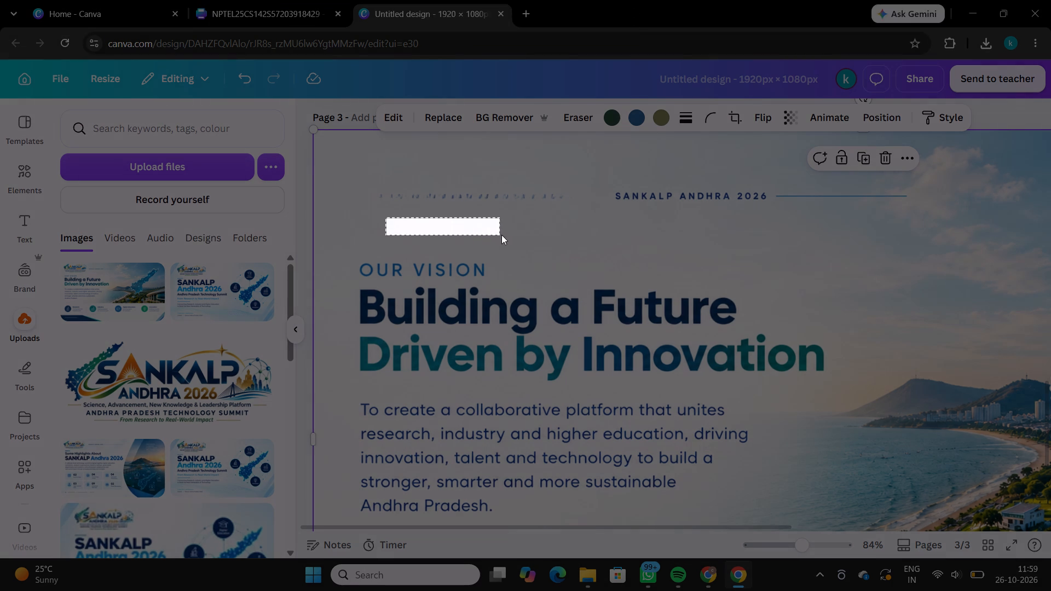
{"action": "left_click_drag", "start_coordinate": [501, 235], "coordinate": [574, 231]}
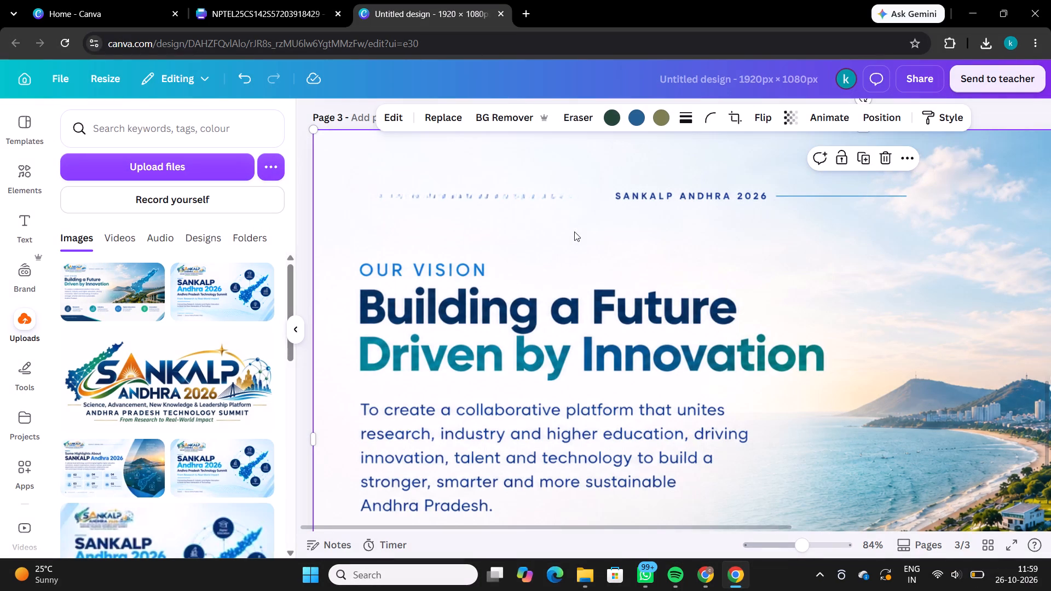
{"action": "left_click", "coordinate": [850, 343]}
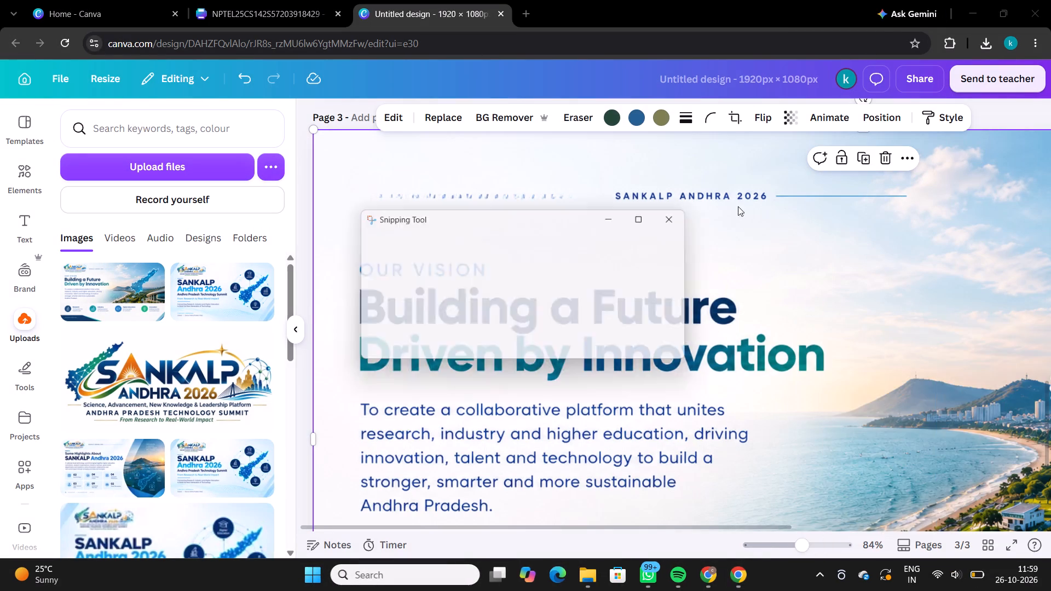
{"action": "left_click", "coordinate": [925, 248]}
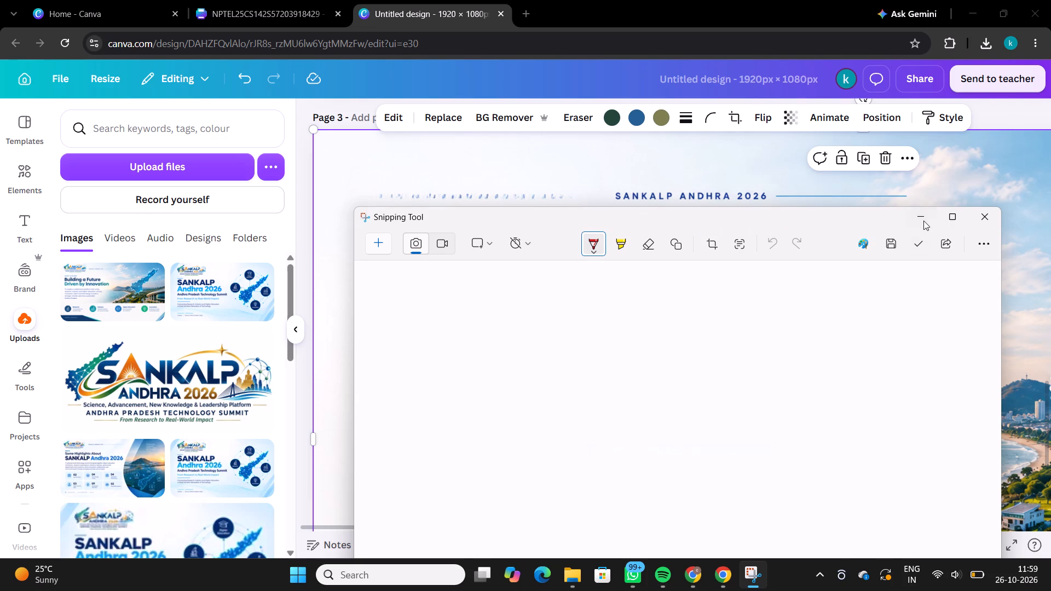
{"action": "left_click", "coordinate": [923, 218]}
Paste the captured background strip onto page 3, shrink it and place it over the leftover marks beside the SANKALP ANDHRA 2026 line.
{"action": "key", "text": "ctrl+v"}
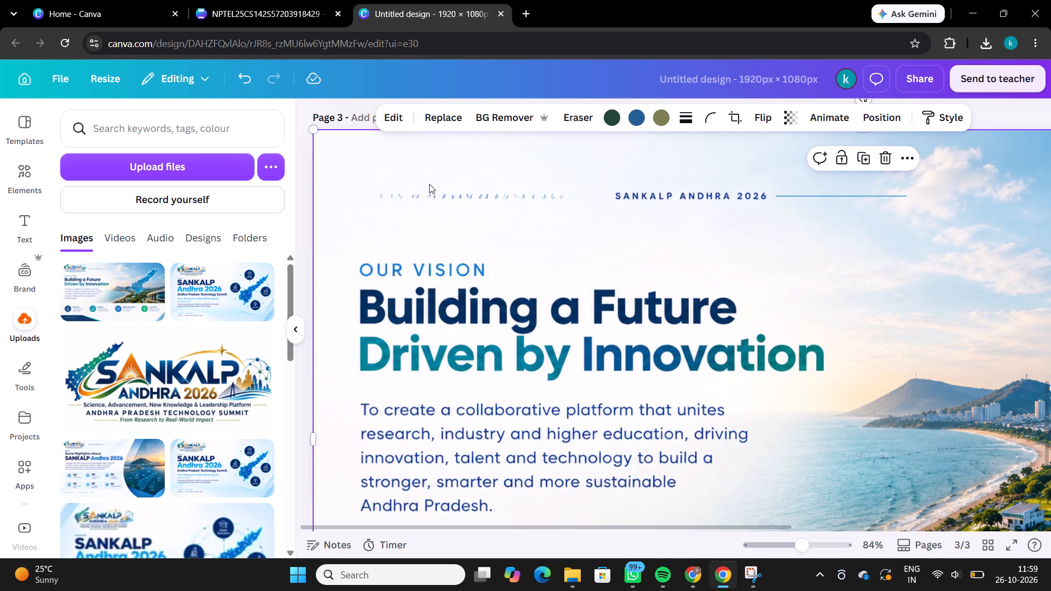
{"action": "left_click_drag", "start_coordinate": [690, 441], "coordinate": [480, 198]}
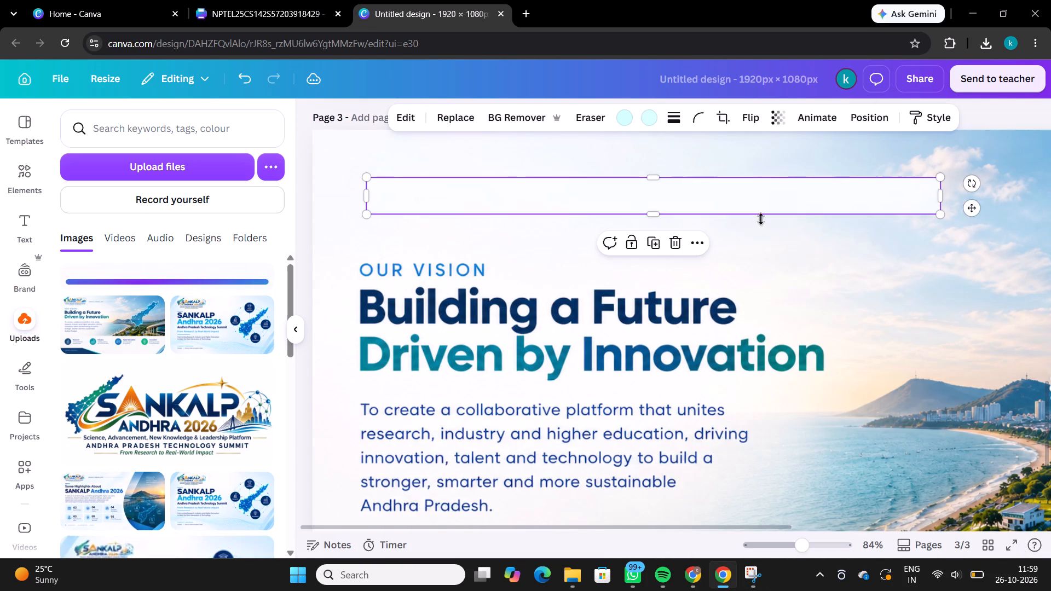
{"action": "left_click_drag", "start_coordinate": [939, 214], "coordinate": [539, 217]}
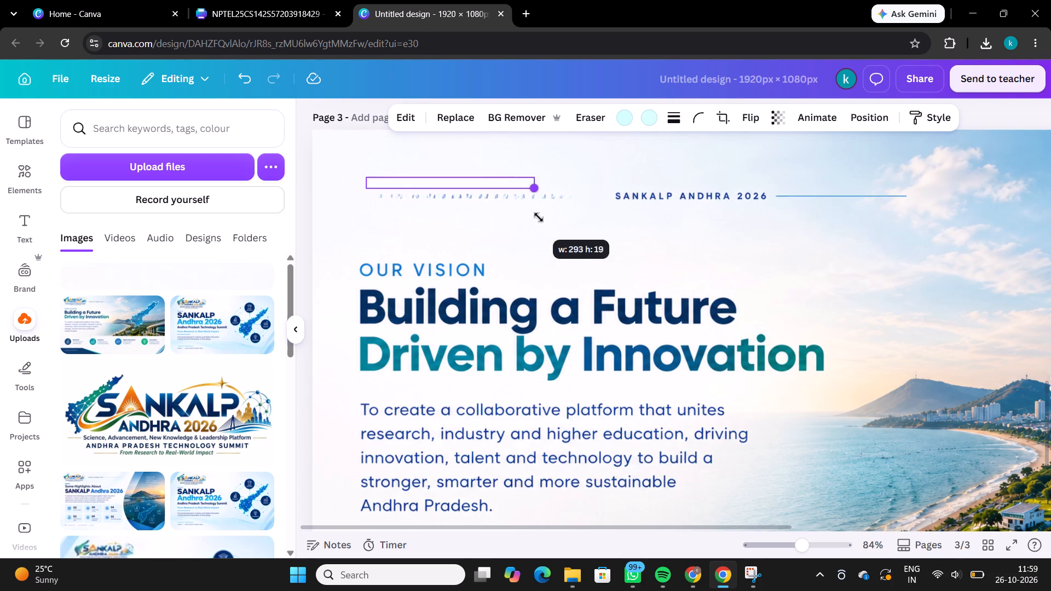
{"action": "left_click_drag", "start_coordinate": [539, 217], "coordinate": [590, 286]}
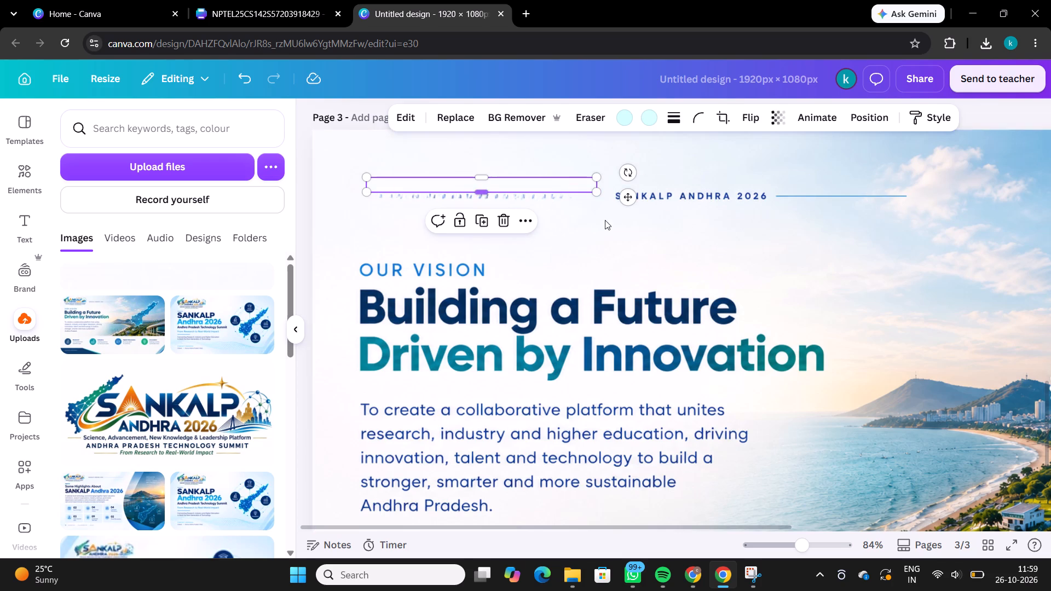
{"action": "left_click_drag", "start_coordinate": [597, 193], "coordinate": [604, 214]}
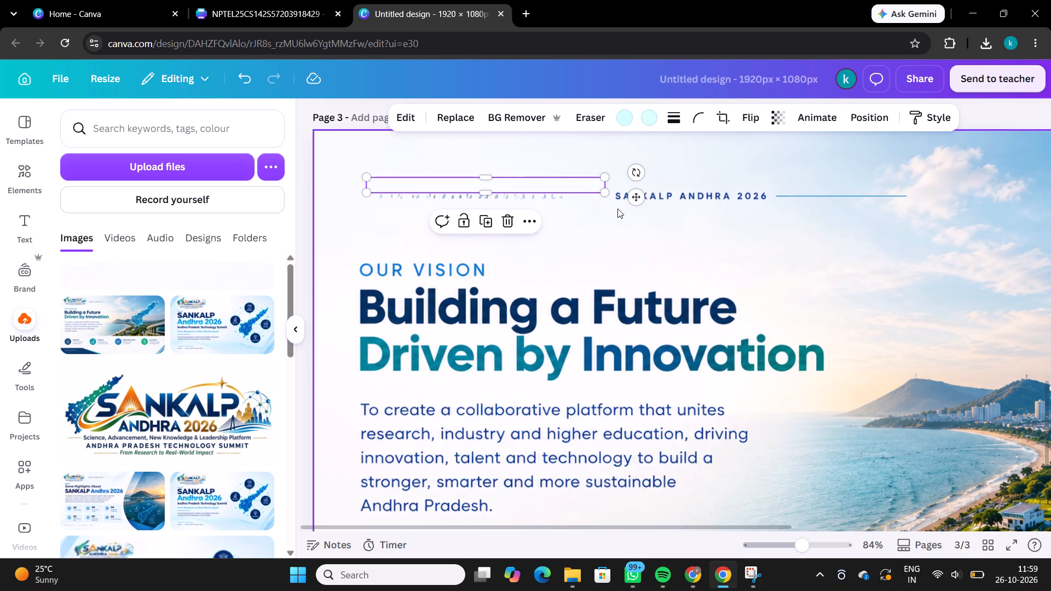
{"action": "left_click_drag", "start_coordinate": [632, 199], "coordinate": [627, 212]}
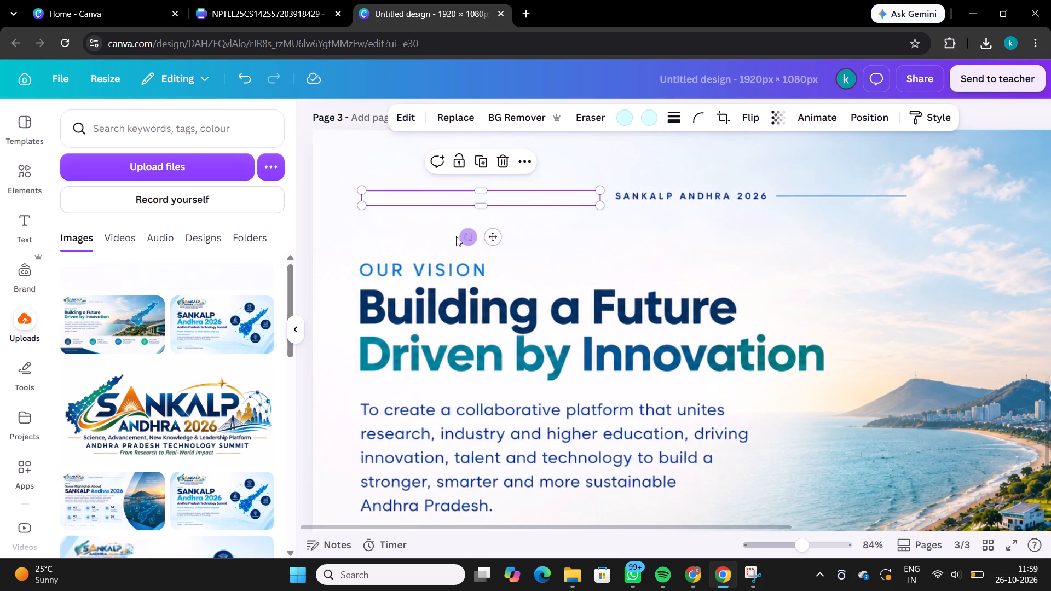
{"action": "left_click", "coordinate": [409, 234]}
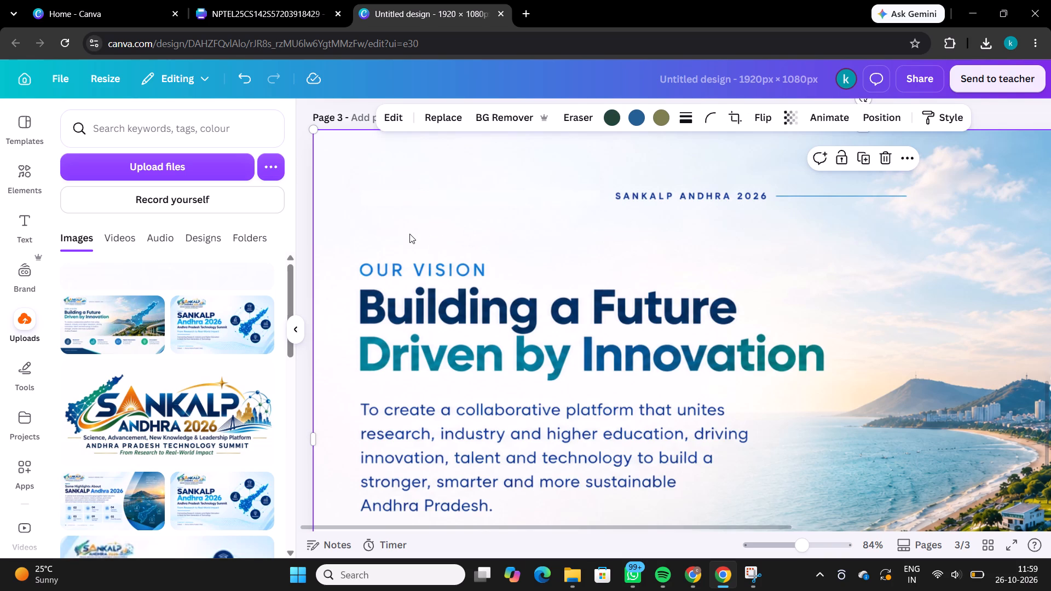
Shrink the background patch to about 383 by 25, keeping the leftover marks covered.
{"action": "left_click", "coordinate": [464, 205]}
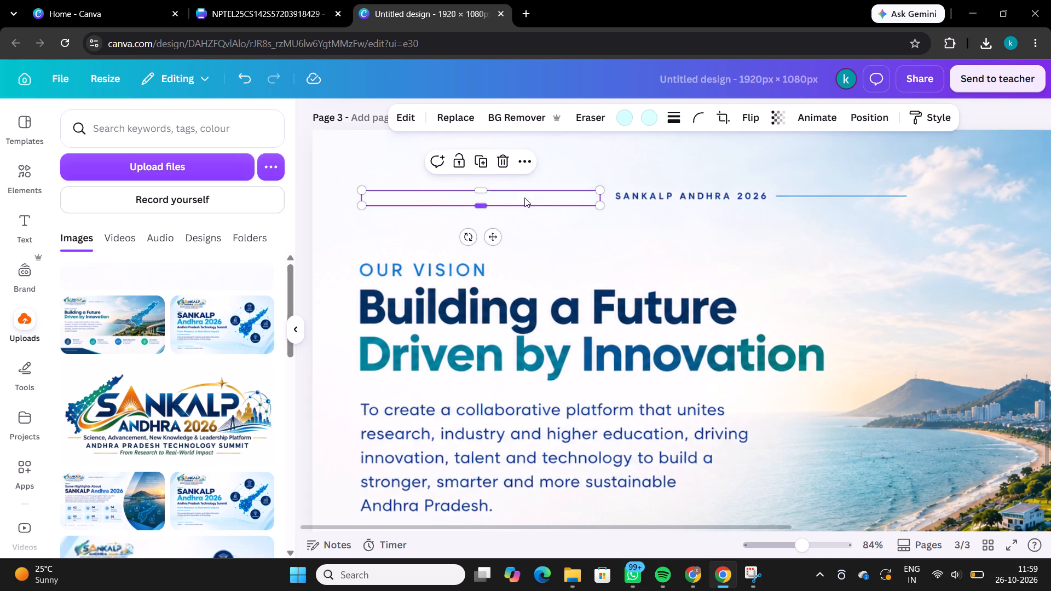
{"action": "left_click_drag", "start_coordinate": [601, 191], "coordinate": [582, 190]}
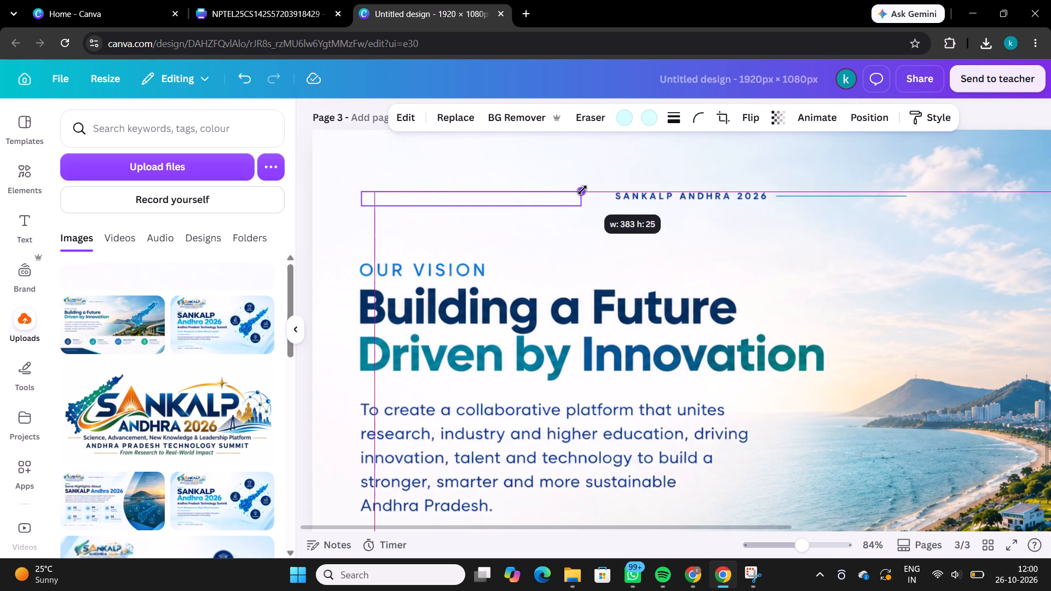
{"action": "left_click_drag", "start_coordinate": [582, 190], "coordinate": [579, 190]}
{"action": "left_click_drag", "start_coordinate": [357, 201], "coordinate": [362, 201]}
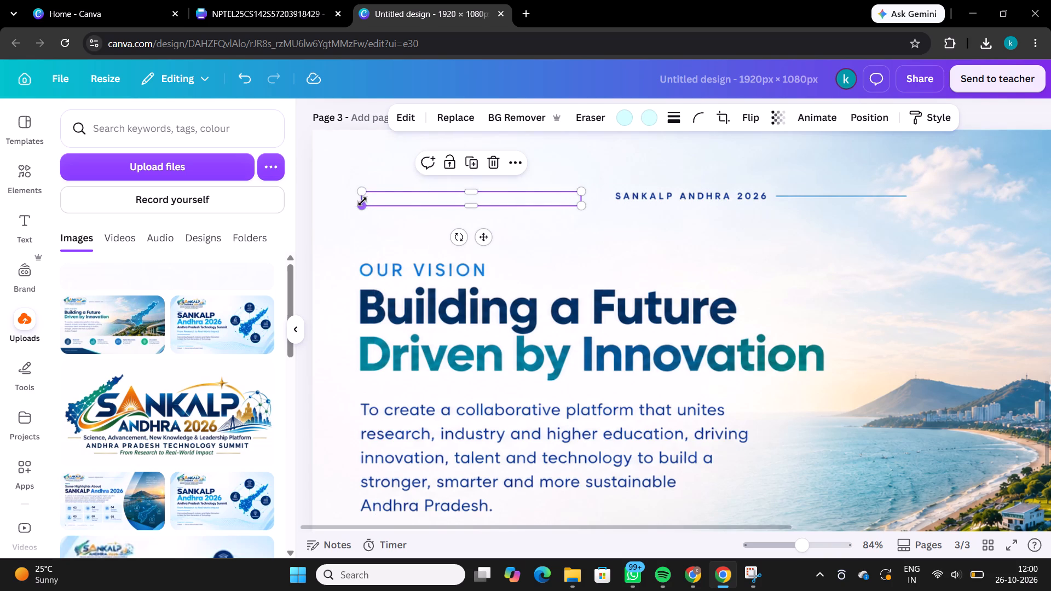
{"action": "left_click_drag", "start_coordinate": [362, 201], "coordinate": [367, 202]}
{"action": "left_click", "coordinate": [337, 208]}
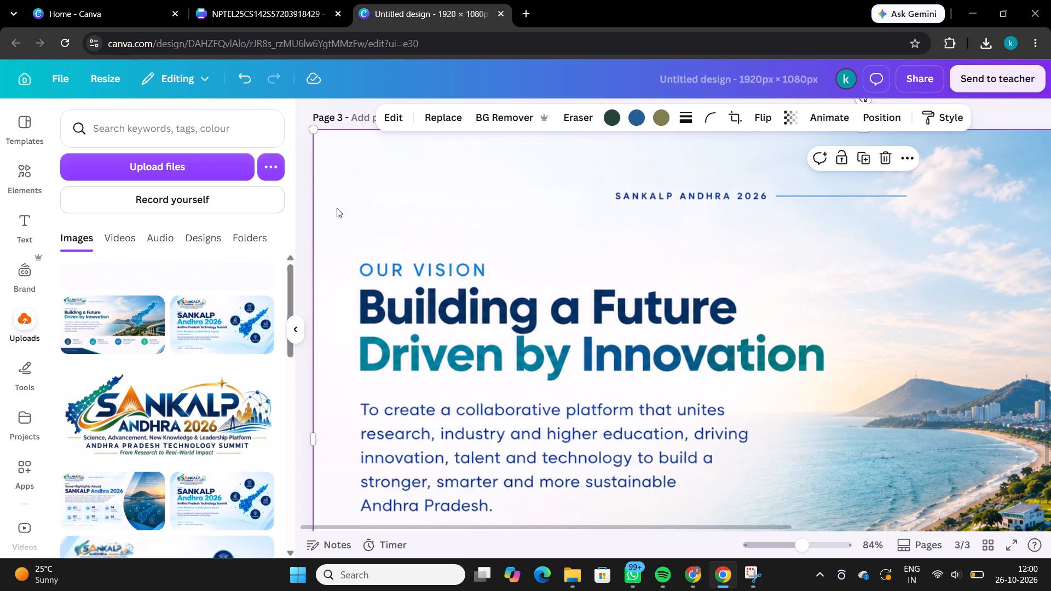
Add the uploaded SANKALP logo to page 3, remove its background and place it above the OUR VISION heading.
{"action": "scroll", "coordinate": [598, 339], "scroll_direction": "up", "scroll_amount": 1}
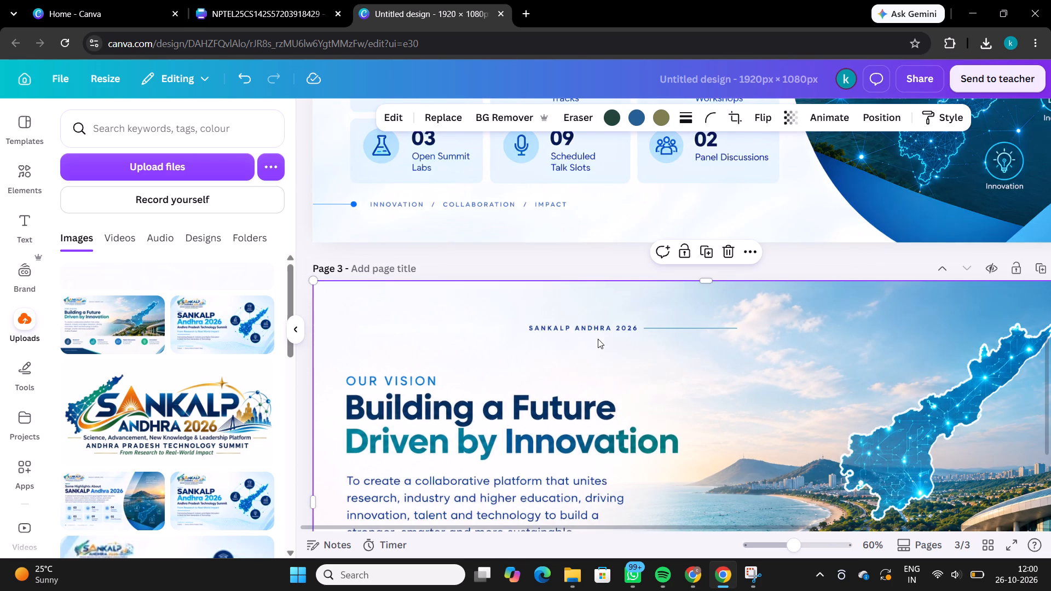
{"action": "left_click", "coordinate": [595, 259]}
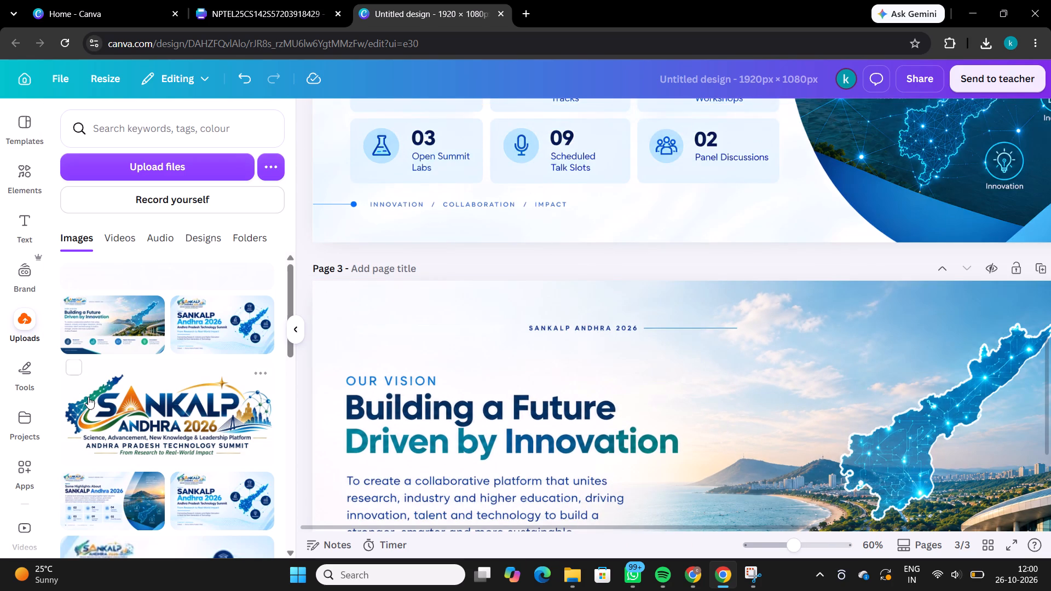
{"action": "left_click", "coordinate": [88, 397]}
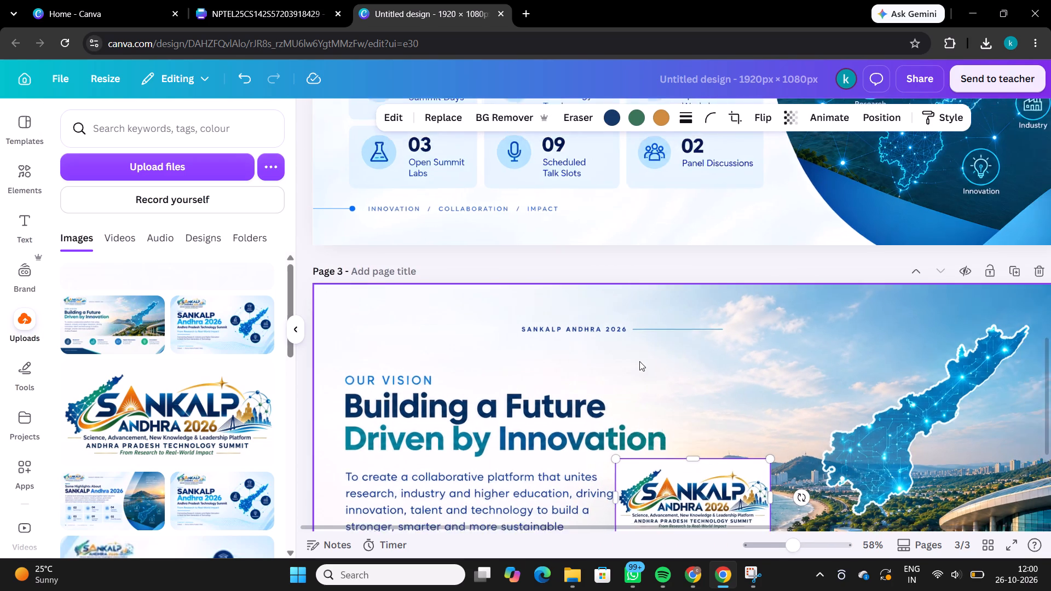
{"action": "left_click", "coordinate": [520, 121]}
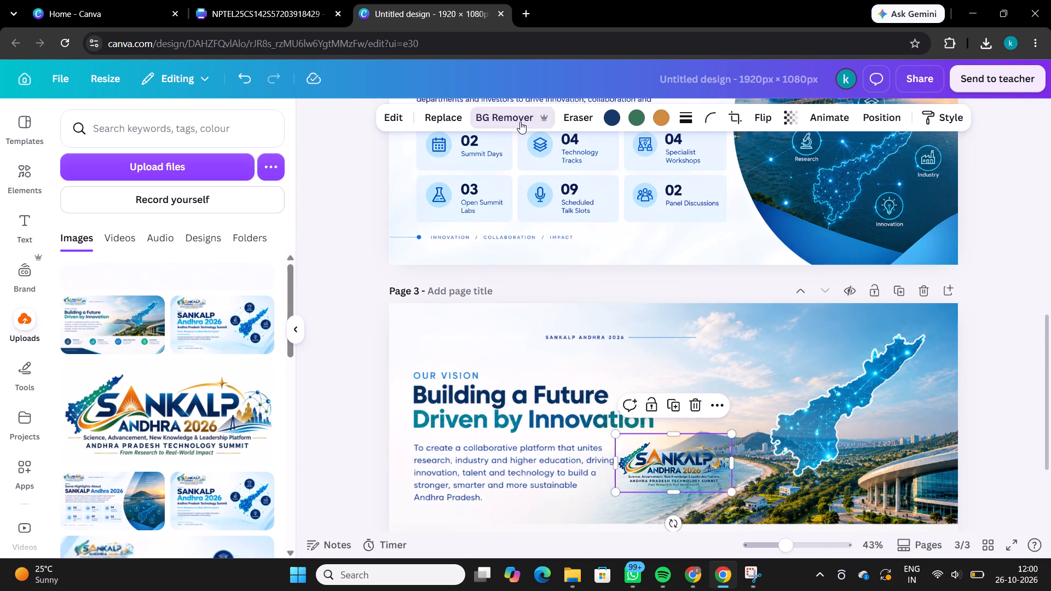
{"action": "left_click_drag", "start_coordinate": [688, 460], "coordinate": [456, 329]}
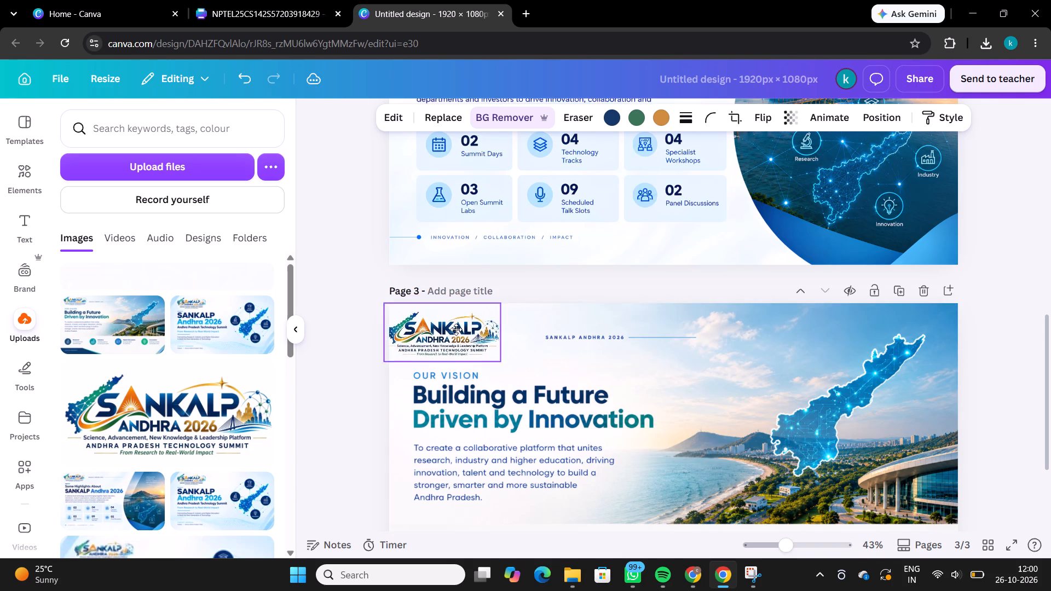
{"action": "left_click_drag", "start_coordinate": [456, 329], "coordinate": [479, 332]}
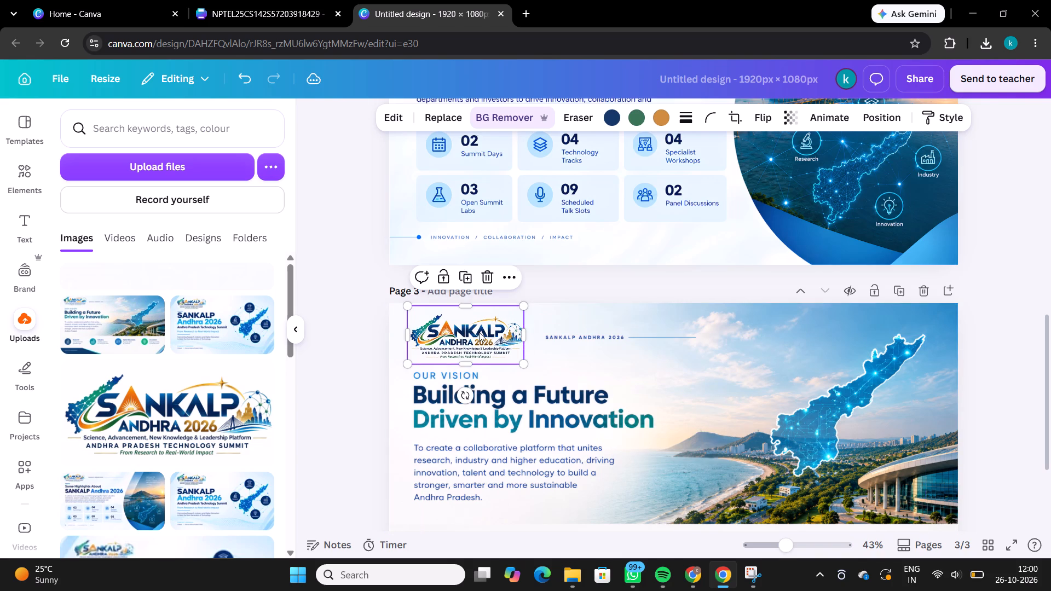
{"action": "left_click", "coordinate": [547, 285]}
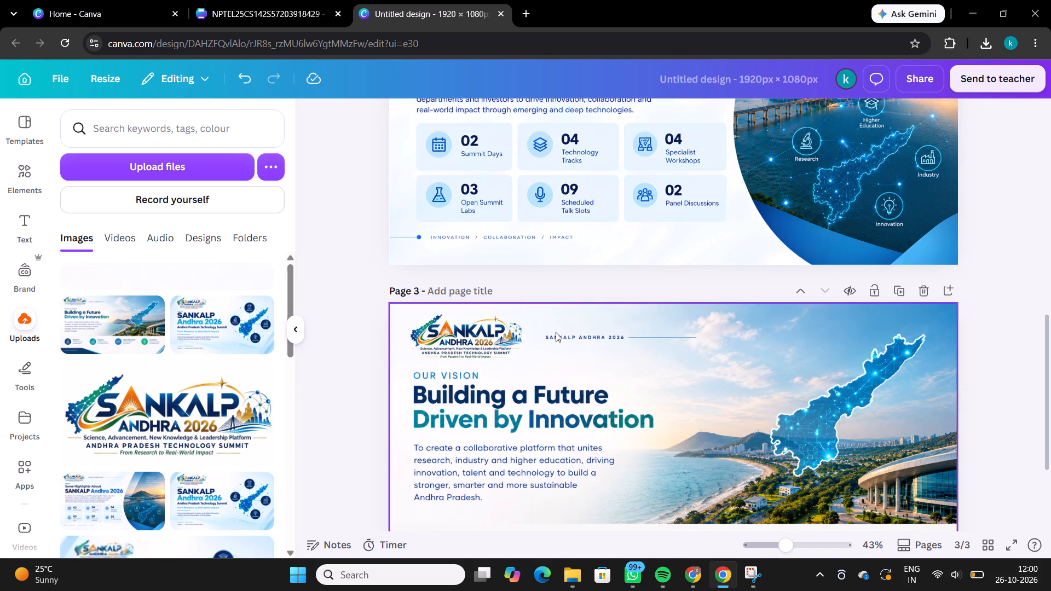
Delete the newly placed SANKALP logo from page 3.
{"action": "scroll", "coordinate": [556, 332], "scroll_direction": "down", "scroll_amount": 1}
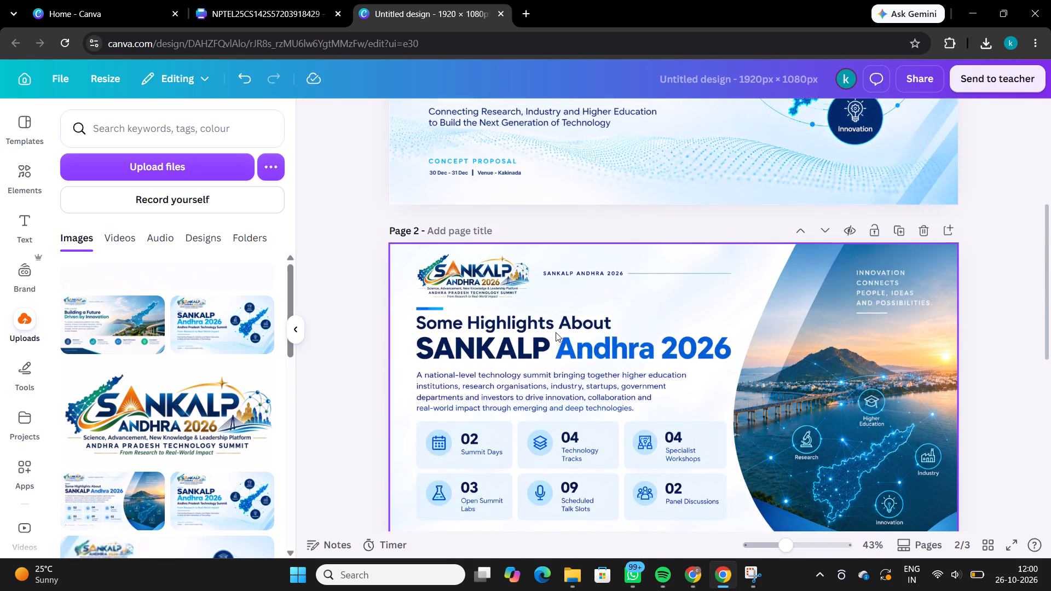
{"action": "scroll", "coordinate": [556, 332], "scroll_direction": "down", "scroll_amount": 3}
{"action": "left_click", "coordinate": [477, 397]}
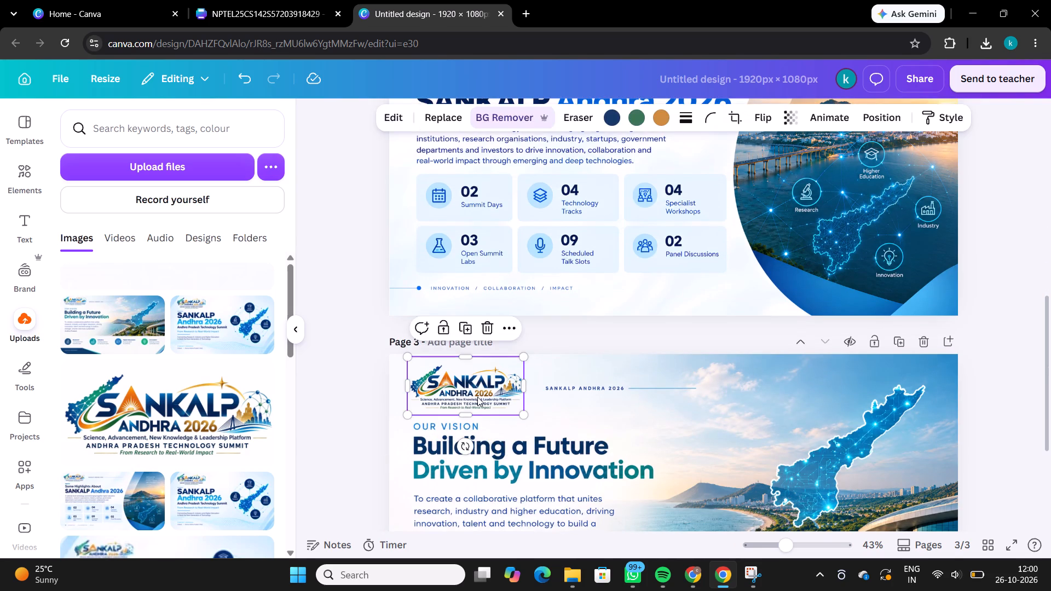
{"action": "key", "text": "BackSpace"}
Copy the SANKALP logo from page 2 and paste it above the OUR VISION heading on page 3.
{"action": "left_click", "coordinate": [547, 164]}
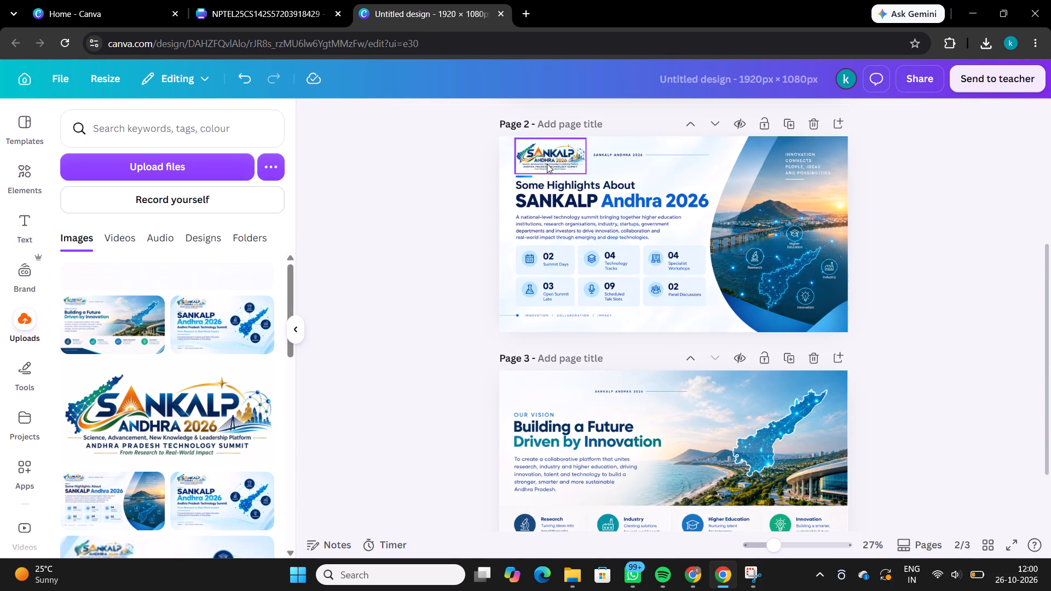
{"action": "left_click", "coordinate": [547, 164]}
{"action": "key", "text": "ctrl+c"}
{"action": "scroll", "coordinate": [631, 308], "scroll_direction": "down", "scroll_amount": 1}
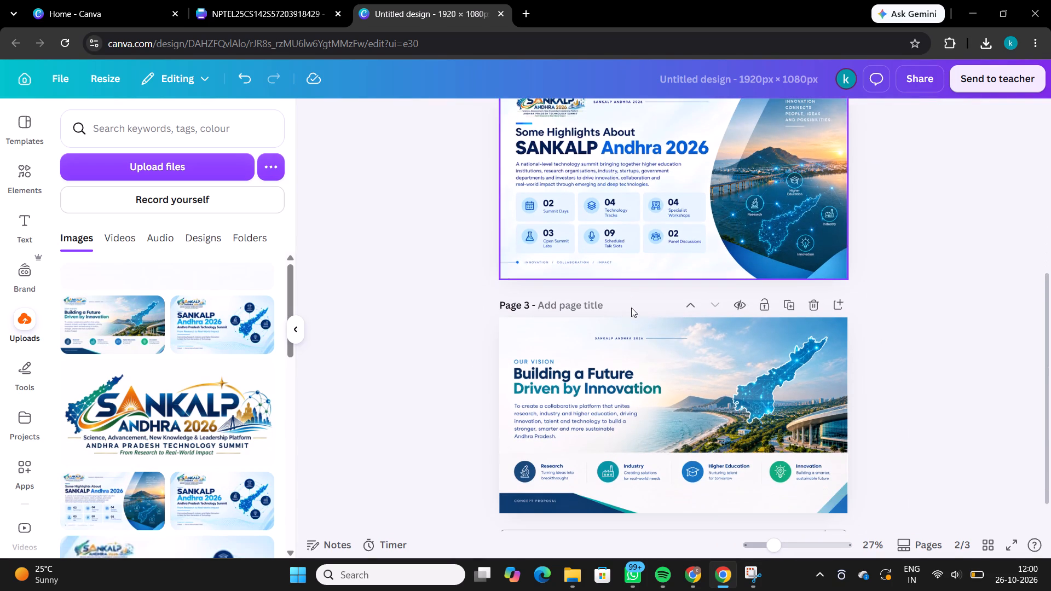
{"action": "left_click", "coordinate": [651, 372]}
{"action": "key", "text": "ctrl+v"}
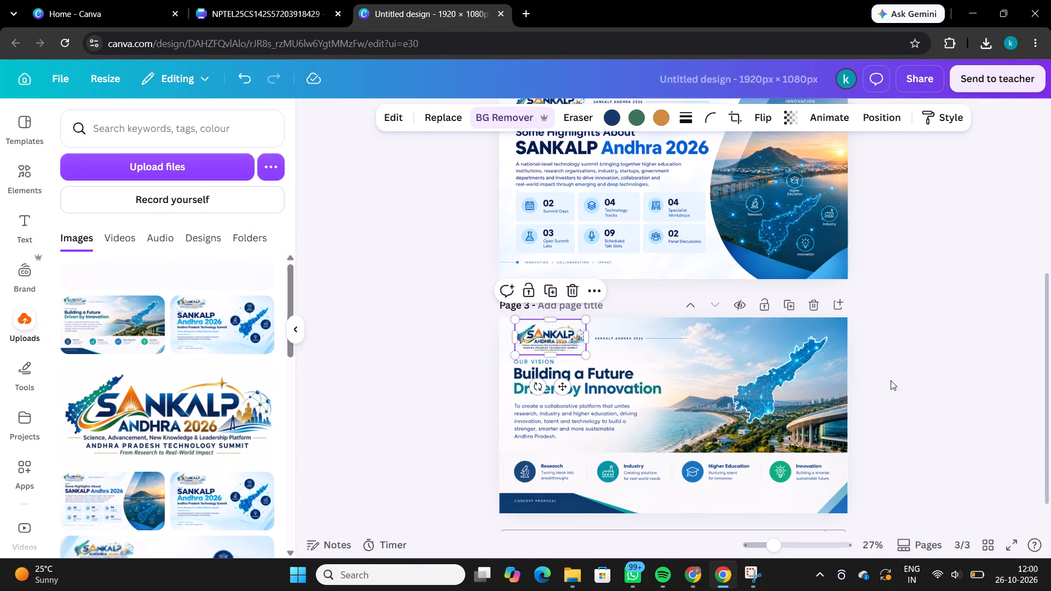
{"action": "left_click", "coordinate": [914, 385]}
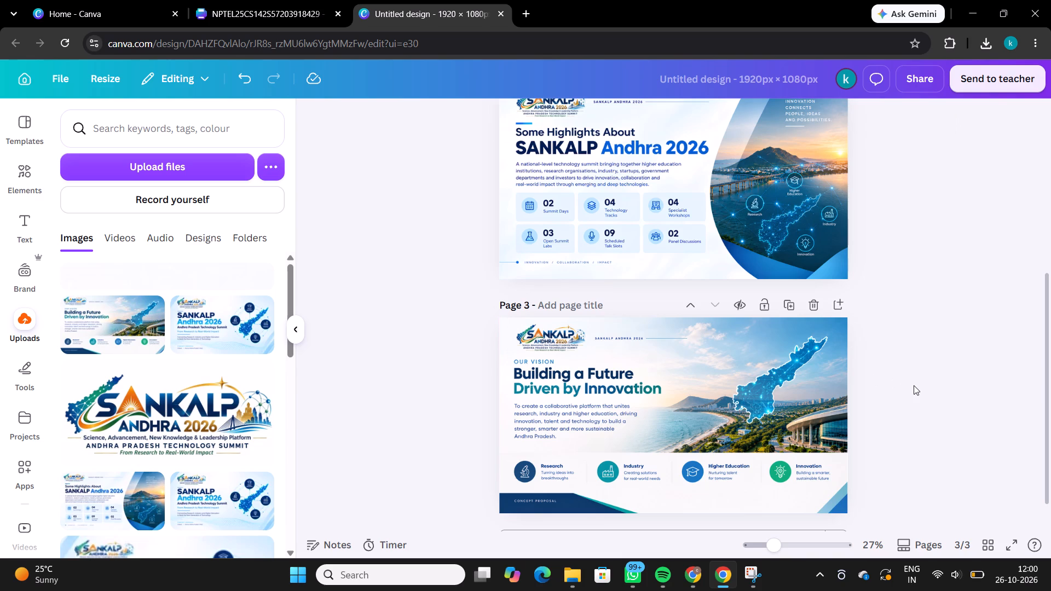
Review pages 1 to 3, comparing the logo's placement and the overall layout.
{"action": "scroll", "coordinate": [914, 385], "scroll_direction": "up", "scroll_amount": 4}
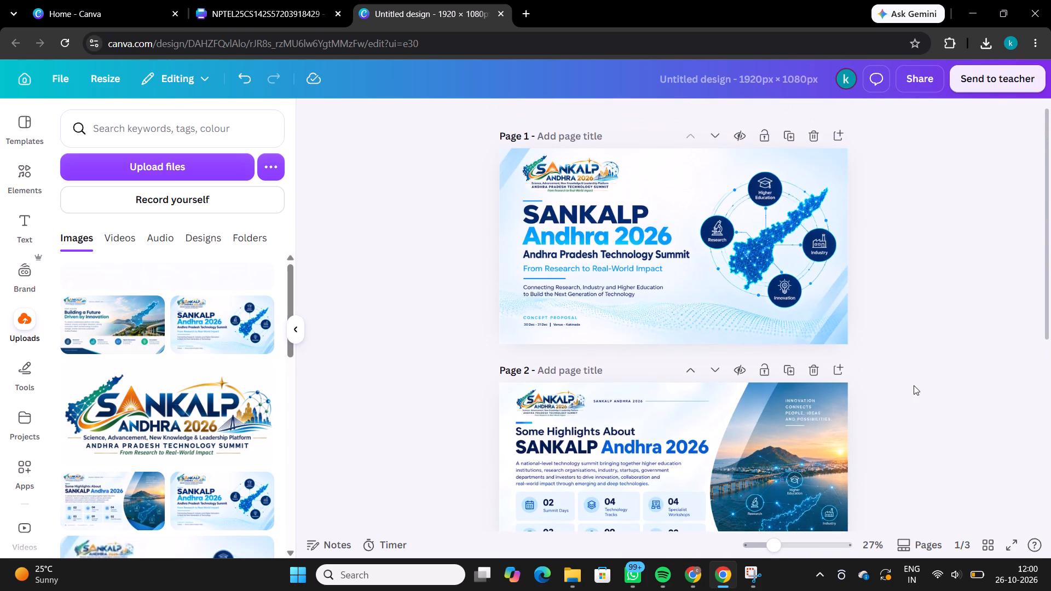
{"action": "scroll", "coordinate": [914, 385], "scroll_direction": "down", "scroll_amount": 3}
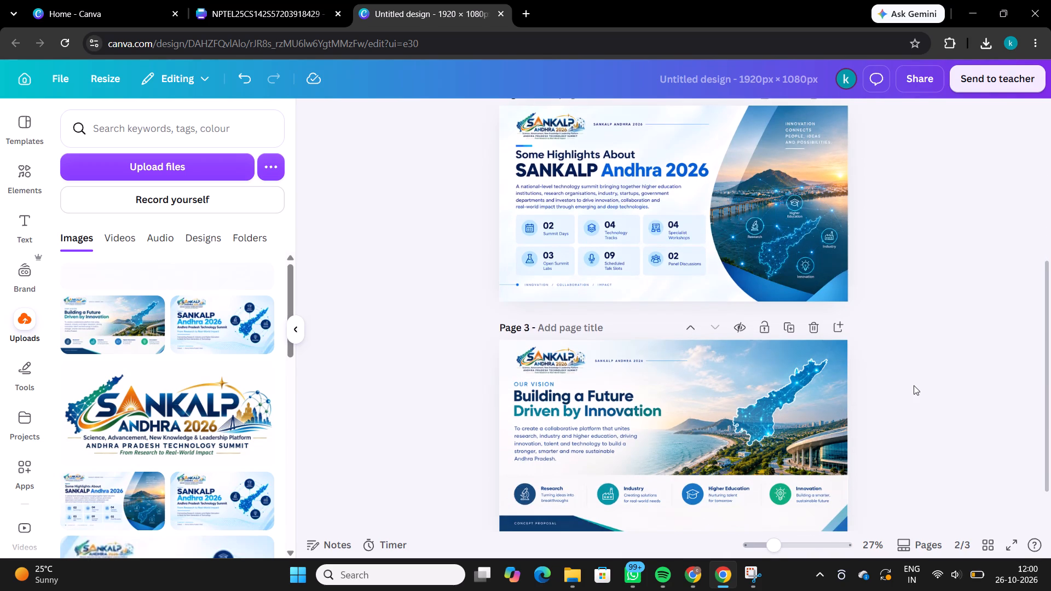
{"action": "scroll", "coordinate": [914, 385], "scroll_direction": "left", "scroll_amount": 4}
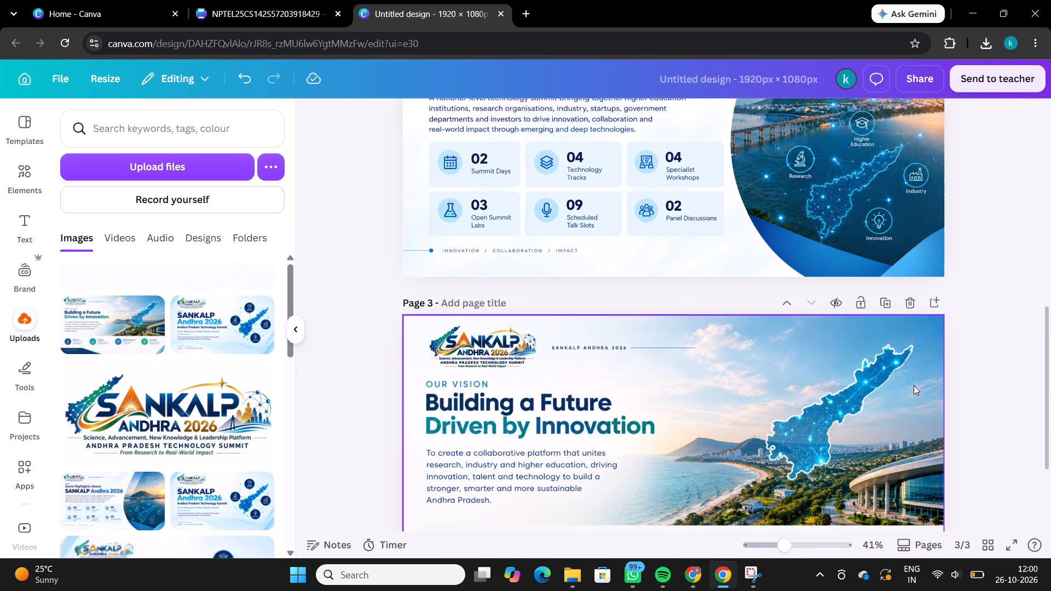
{"action": "scroll", "coordinate": [914, 385], "scroll_direction": "up", "scroll_amount": 3}
{"action": "scroll", "coordinate": [914, 385], "scroll_direction": "left", "scroll_amount": 4}
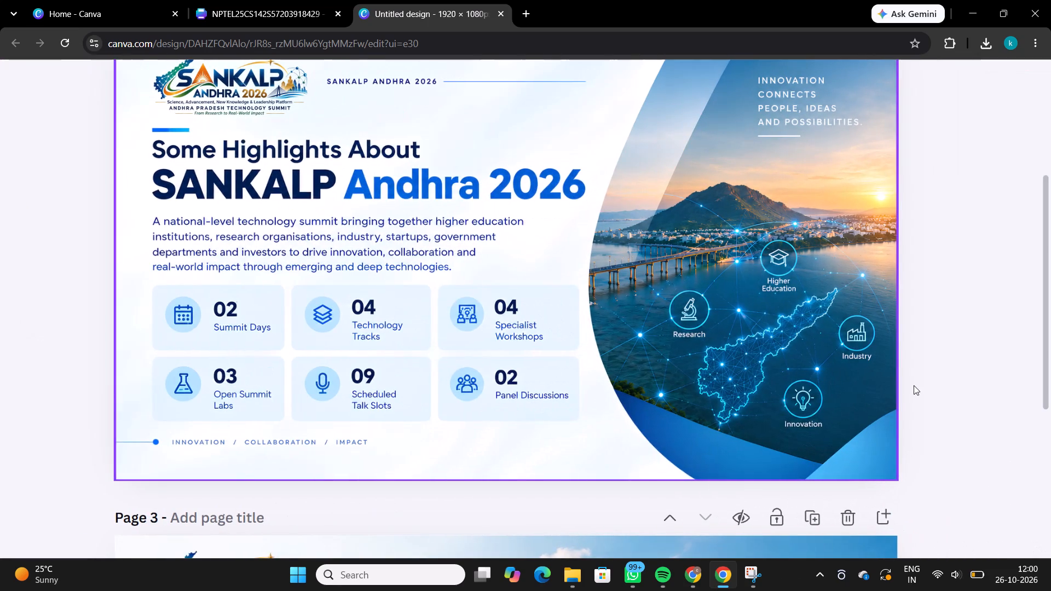
{"action": "scroll", "coordinate": [914, 385], "scroll_direction": "left", "scroll_amount": 1}
{"action": "scroll", "coordinate": [914, 385], "scroll_direction": "up", "scroll_amount": 1}
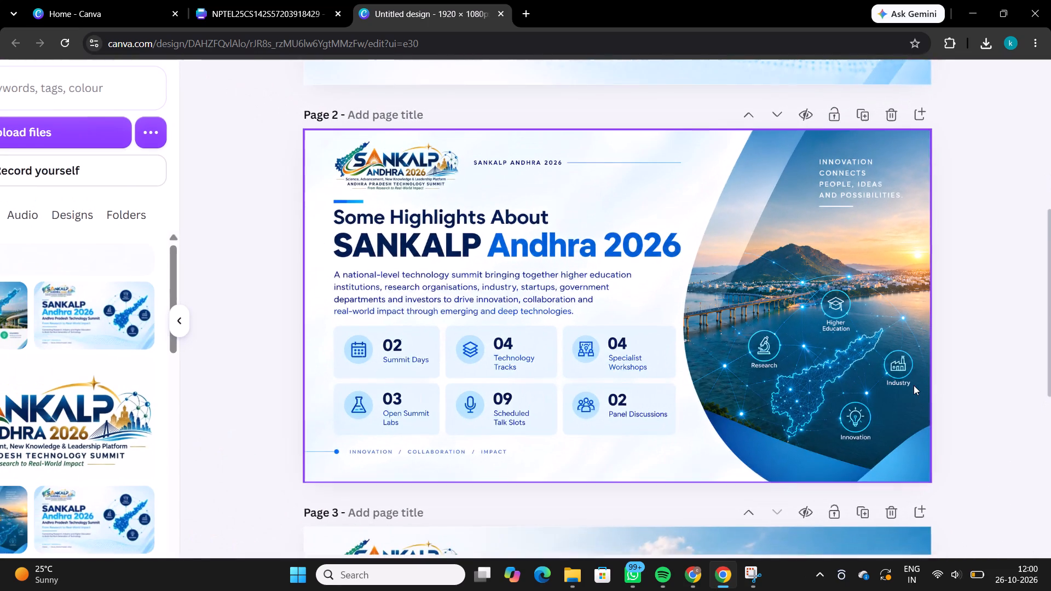
{"action": "scroll", "coordinate": [914, 385], "scroll_direction": "up", "scroll_amount": 2}
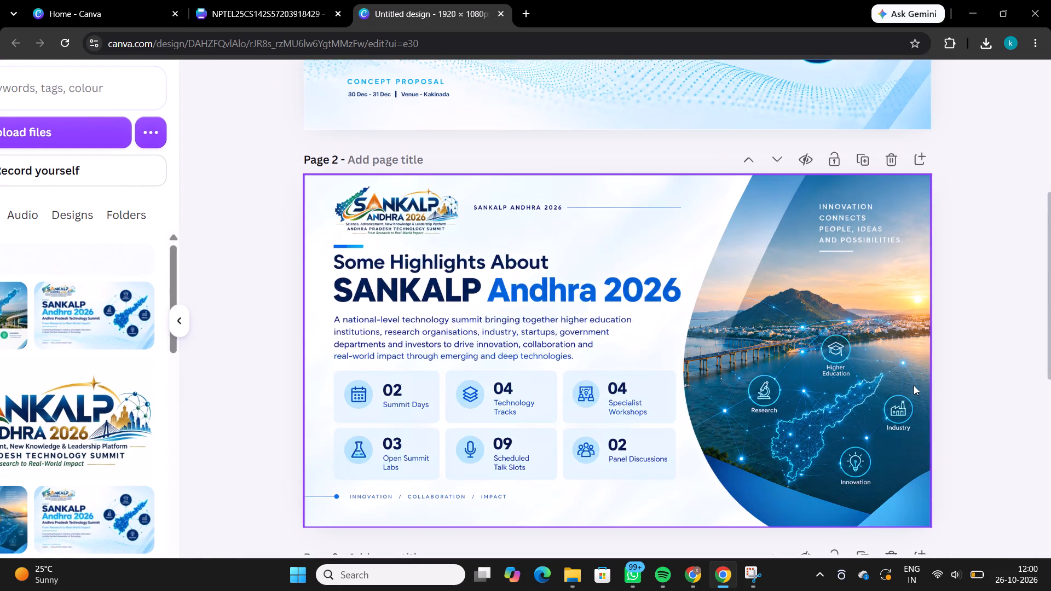
{"action": "scroll", "coordinate": [914, 385], "scroll_direction": "up", "scroll_amount": 1}
{"action": "scroll", "coordinate": [914, 385], "scroll_direction": "down", "scroll_amount": 4}
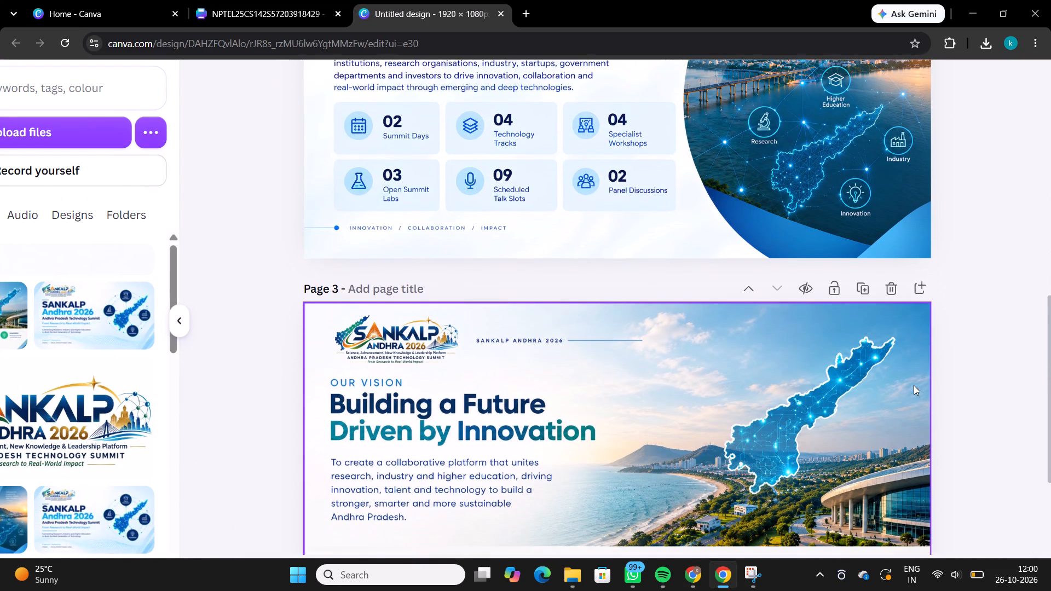
{"action": "scroll", "coordinate": [780, 364], "scroll_direction": "down", "scroll_amount": 3}
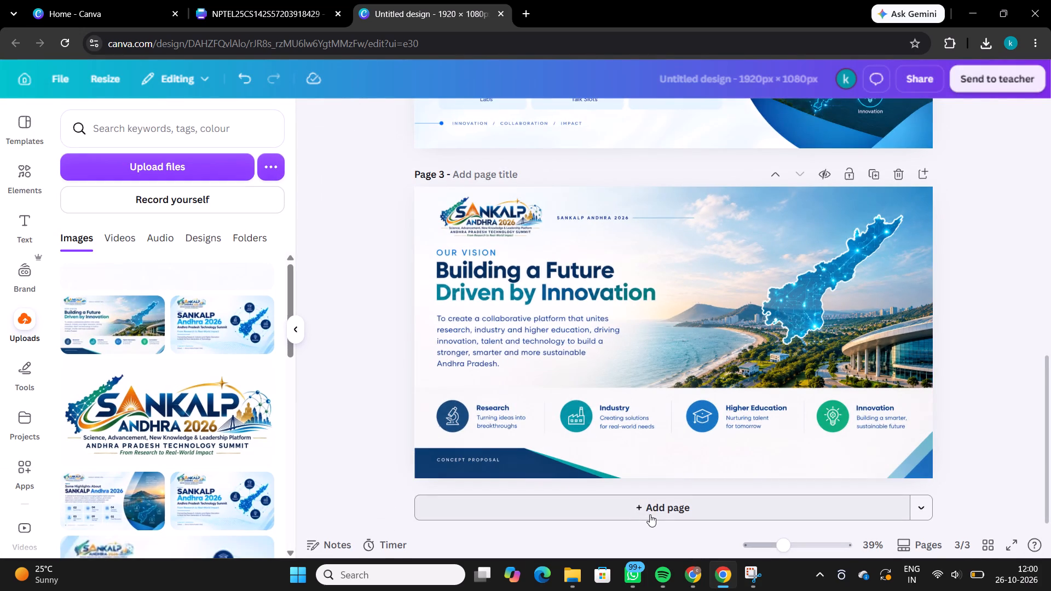
Add a blank page after page 3.
{"action": "left_click", "coordinate": [650, 514]}
{"action": "left_click", "coordinate": [1012, 281]}
Look back over the finished pages and return to the blank page 4.
{"action": "scroll", "coordinate": [1012, 281], "scroll_direction": "up", "scroll_amount": 1}
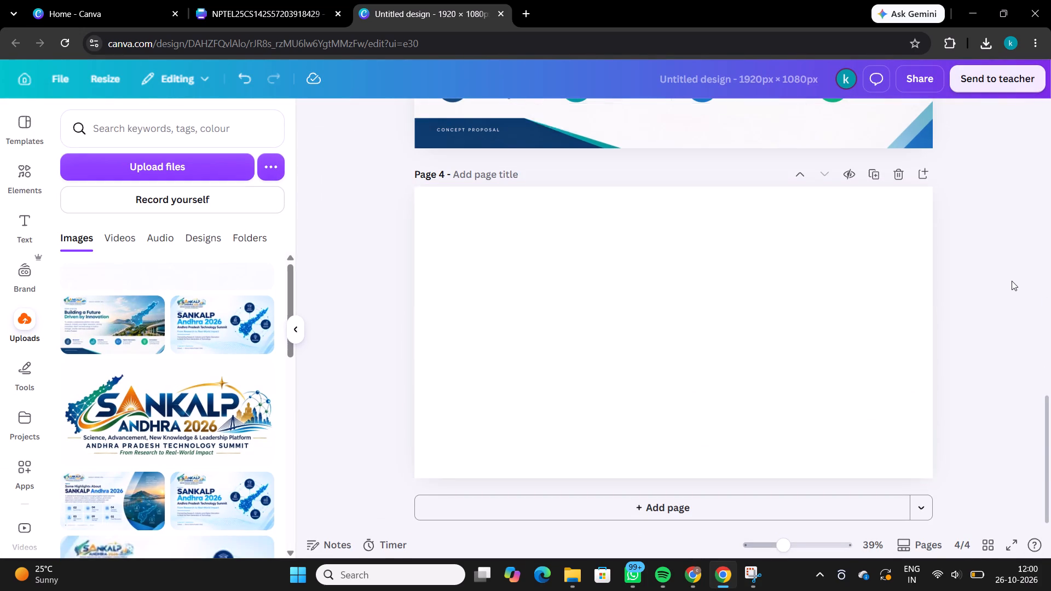
{"action": "scroll", "coordinate": [1012, 281], "scroll_direction": "up", "scroll_amount": 4}
{"action": "scroll", "coordinate": [1012, 281], "scroll_direction": "down", "scroll_amount": 1}
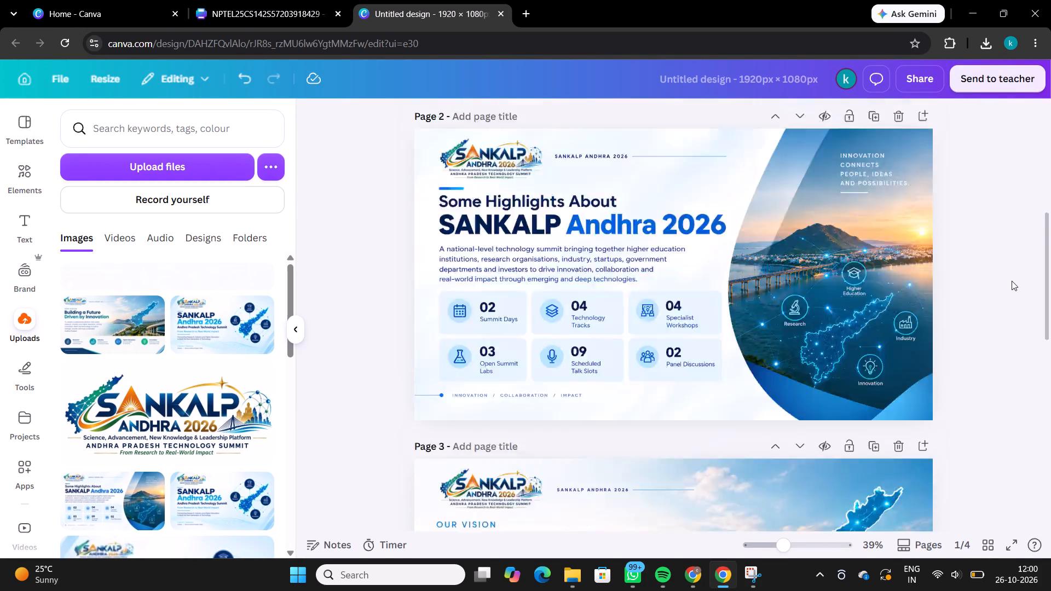
{"action": "scroll", "coordinate": [1012, 281], "scroll_direction": "down", "scroll_amount": 2}
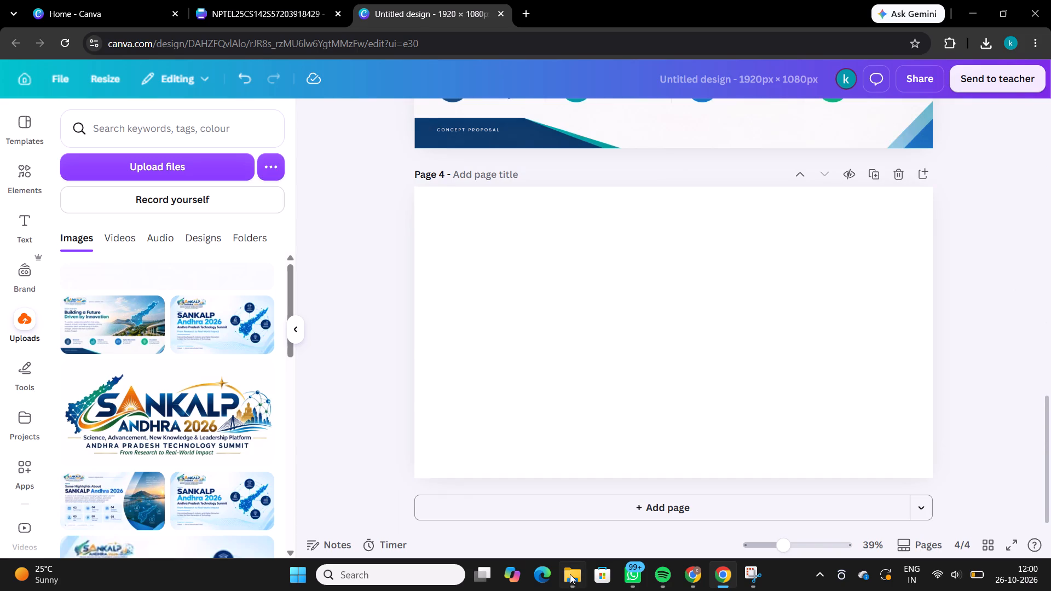
Preview the Four Pillars of Technology image from the Downloads folder.
{"action": "left_click", "coordinate": [569, 577]}
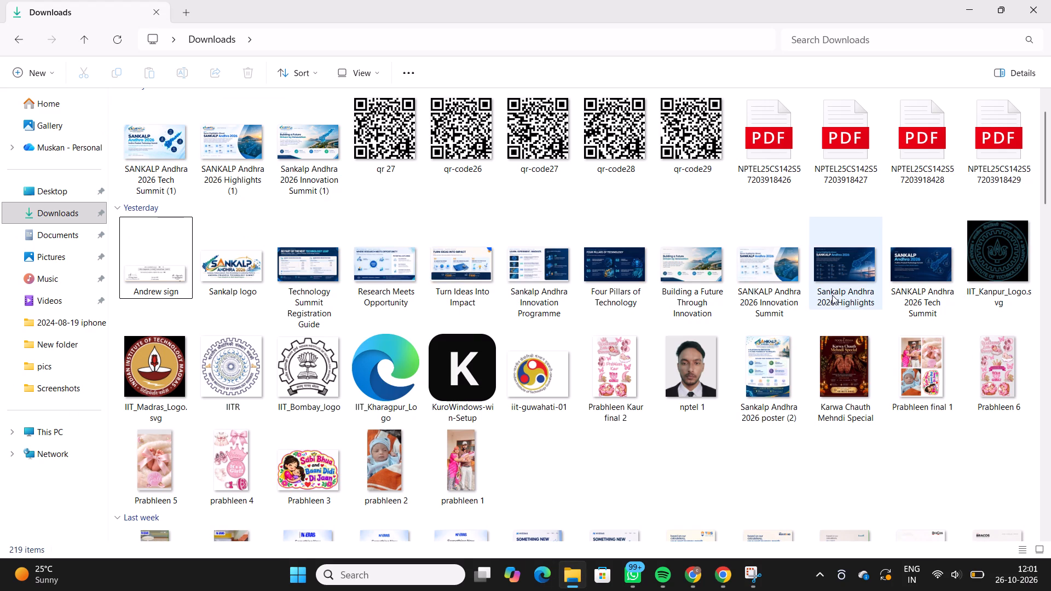
{"action": "double_click", "coordinate": [631, 281]}
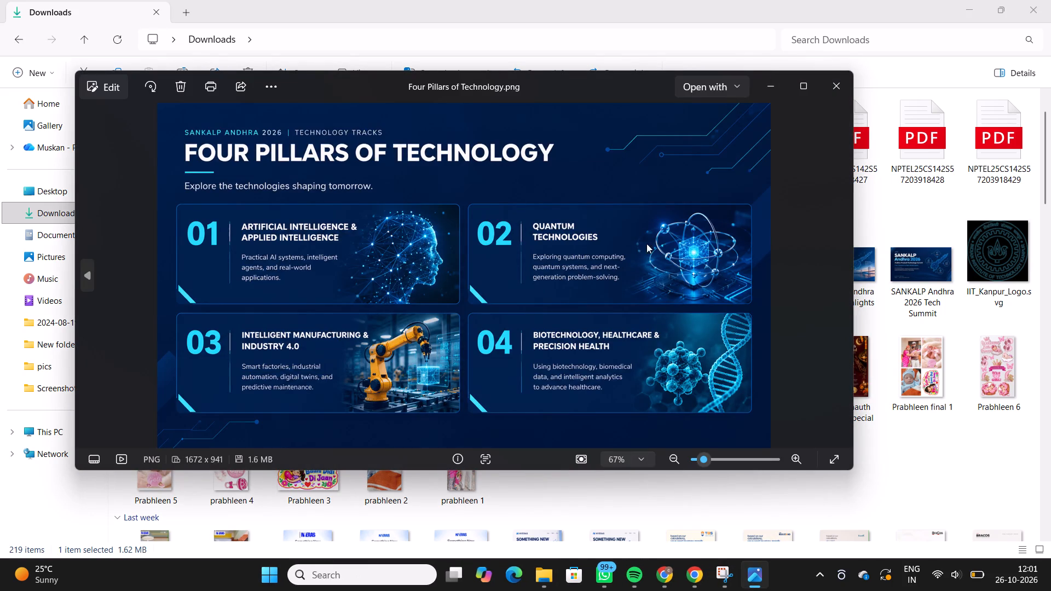
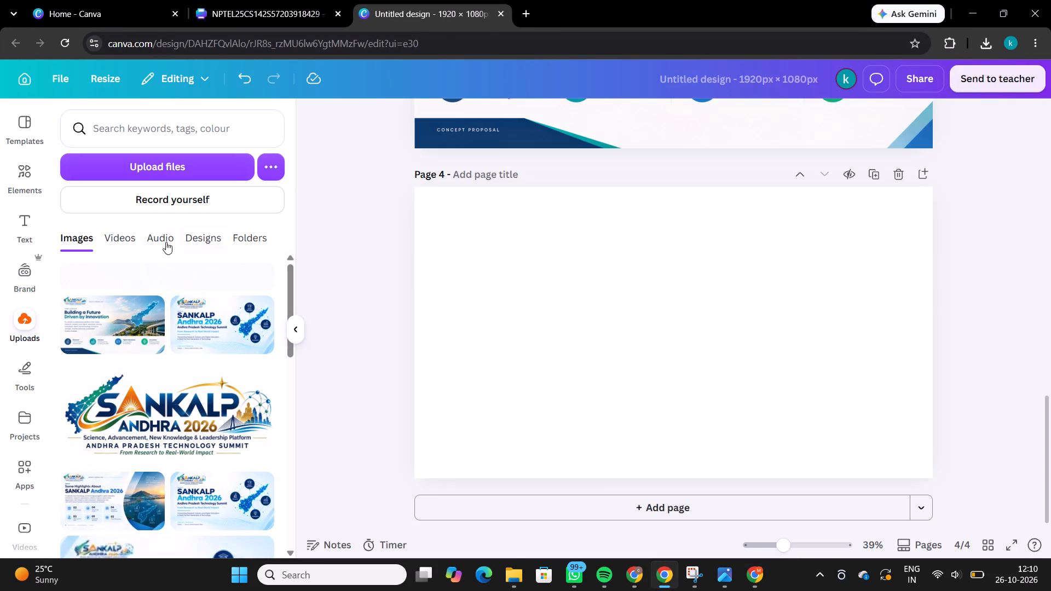
{"action": "left_click", "coordinate": [142, 163]}
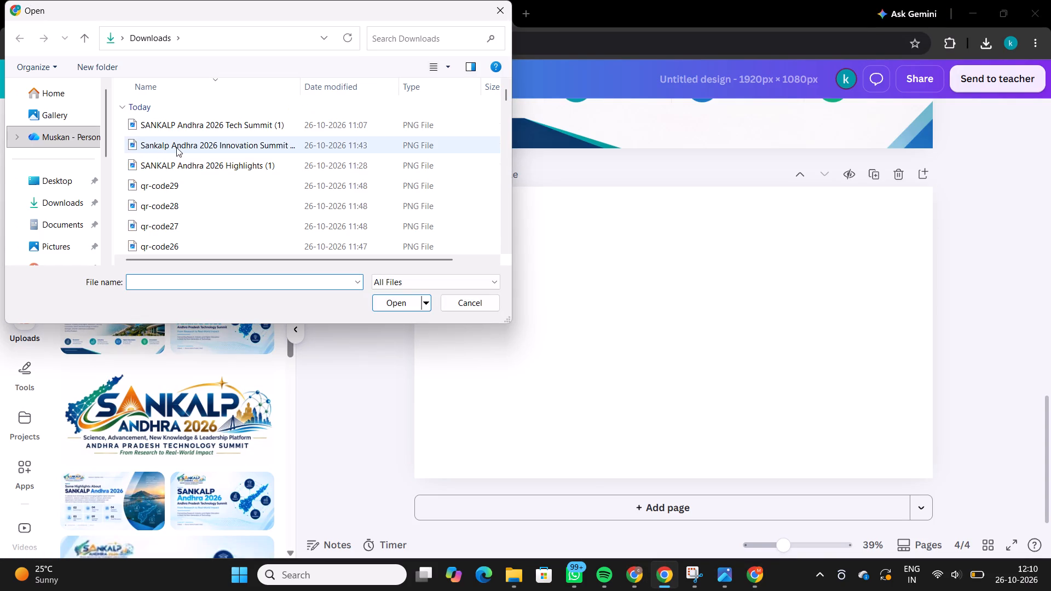
{"action": "scroll", "coordinate": [182, 174], "scroll_direction": "up", "scroll_amount": 3}
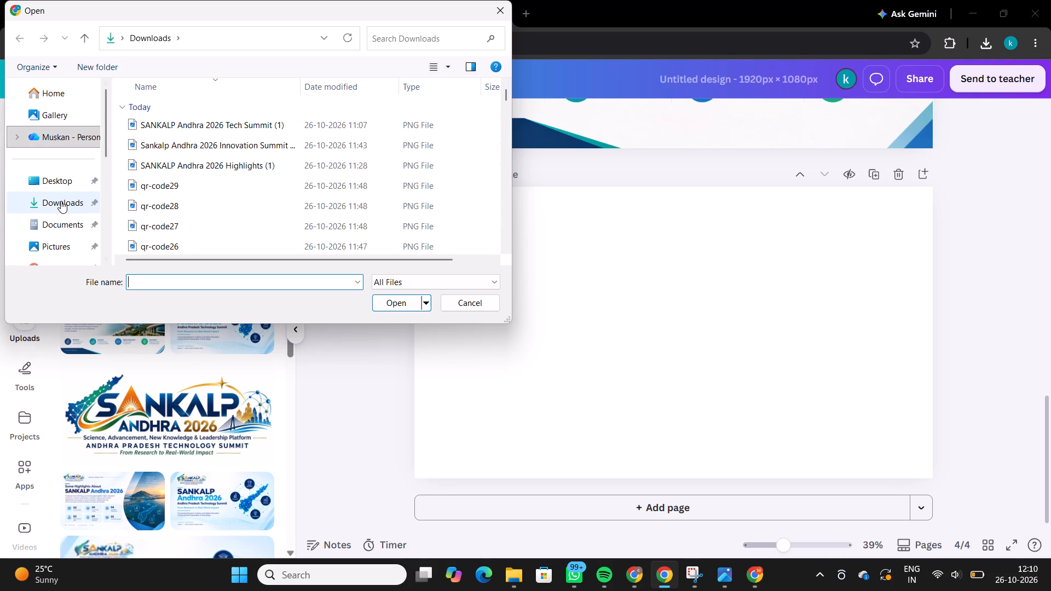
{"action": "left_click", "coordinate": [61, 201]}
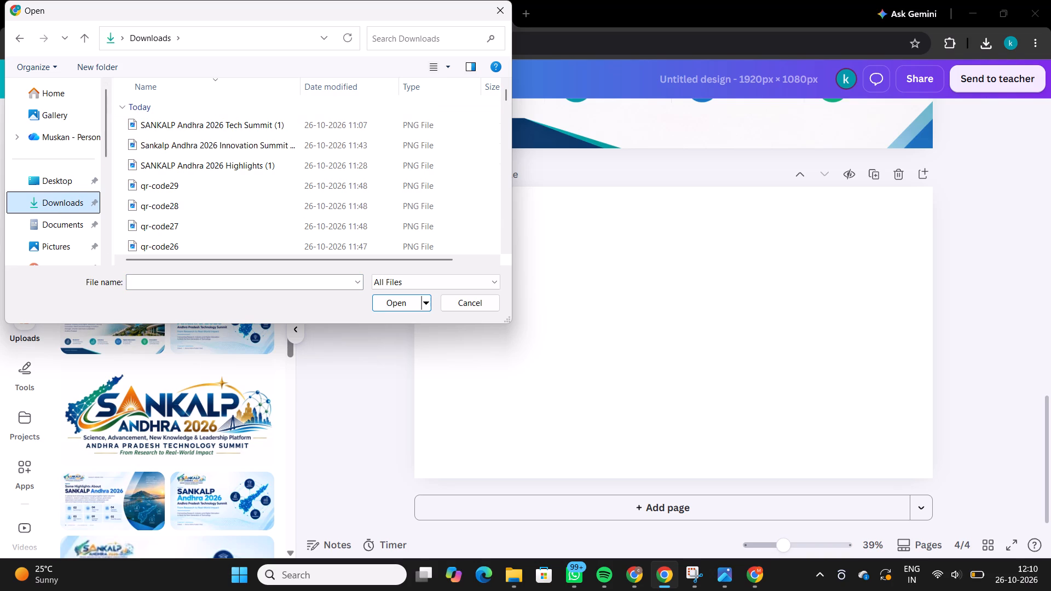
{"action": "scroll", "coordinate": [252, 220], "scroll_direction": "down", "scroll_amount": 1}
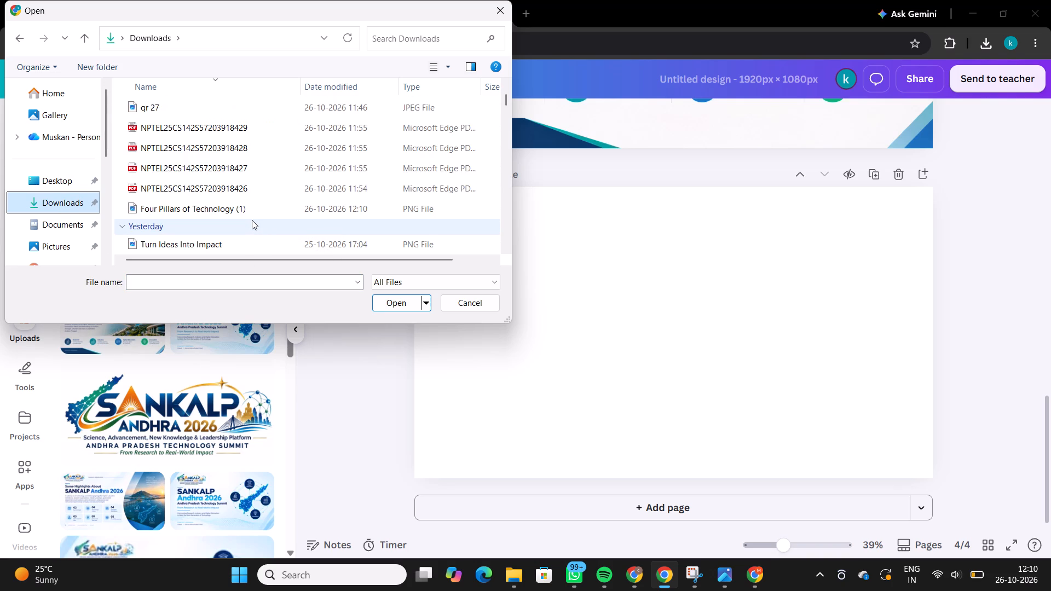
{"action": "double_click", "coordinate": [253, 208]}
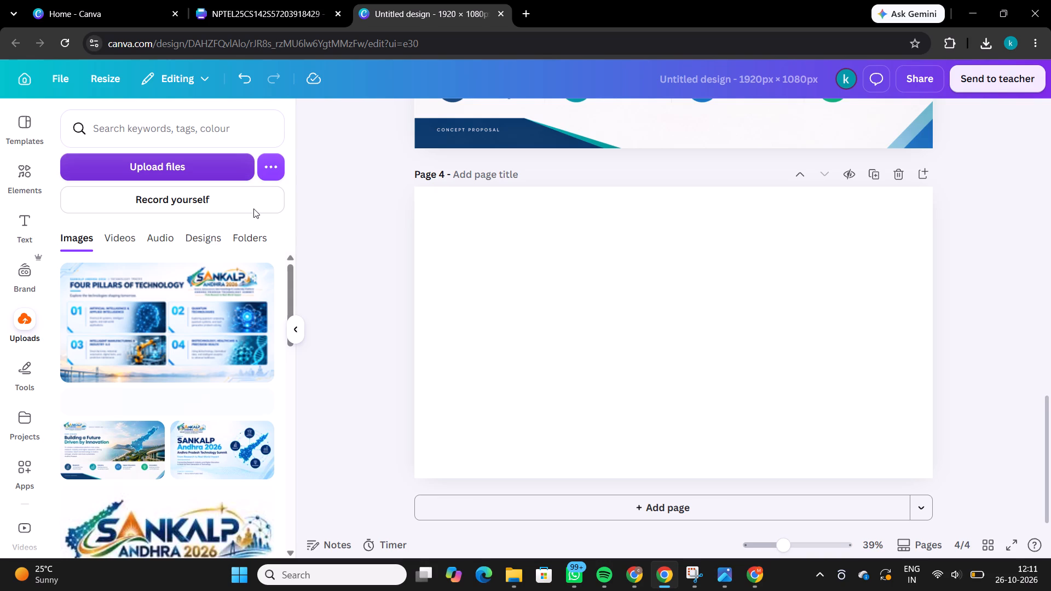
Place the uploaded Four Pillars of Technology image on page 4 and enlarge it to fill the whole page.
{"action": "left_click", "coordinate": [165, 275]}
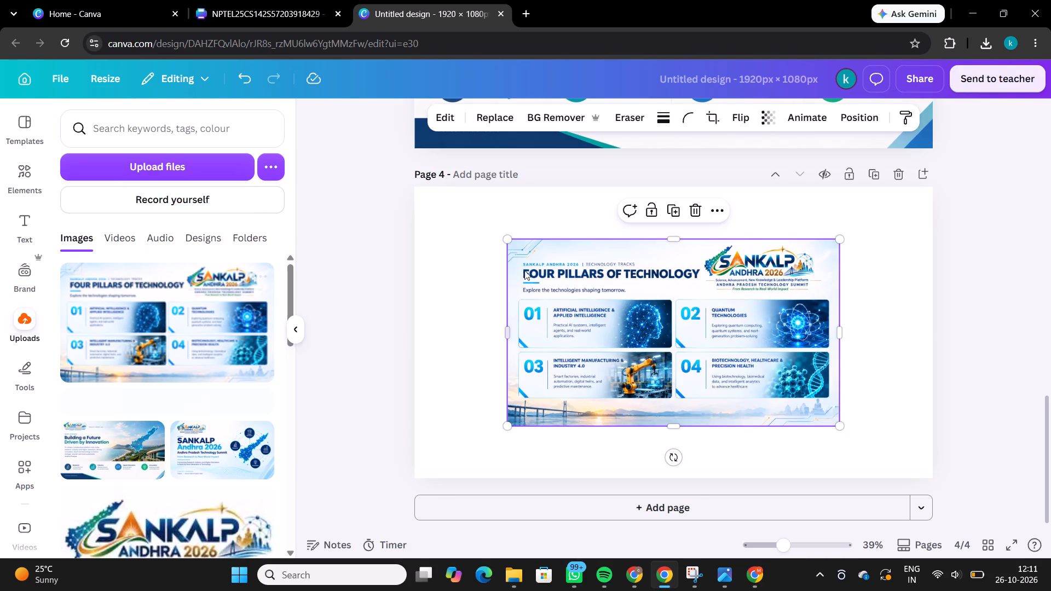
{"action": "left_click_drag", "start_coordinate": [511, 242], "coordinate": [412, 209]}
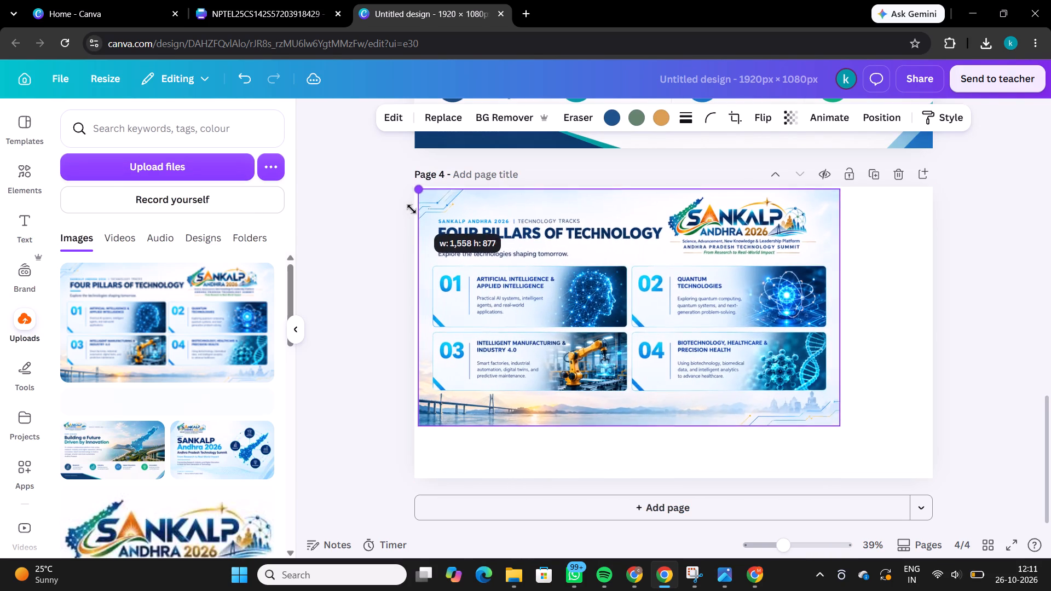
{"action": "left_click_drag", "start_coordinate": [412, 209], "coordinate": [409, 208]}
{"action": "left_click_drag", "start_coordinate": [837, 423], "coordinate": [946, 441]}
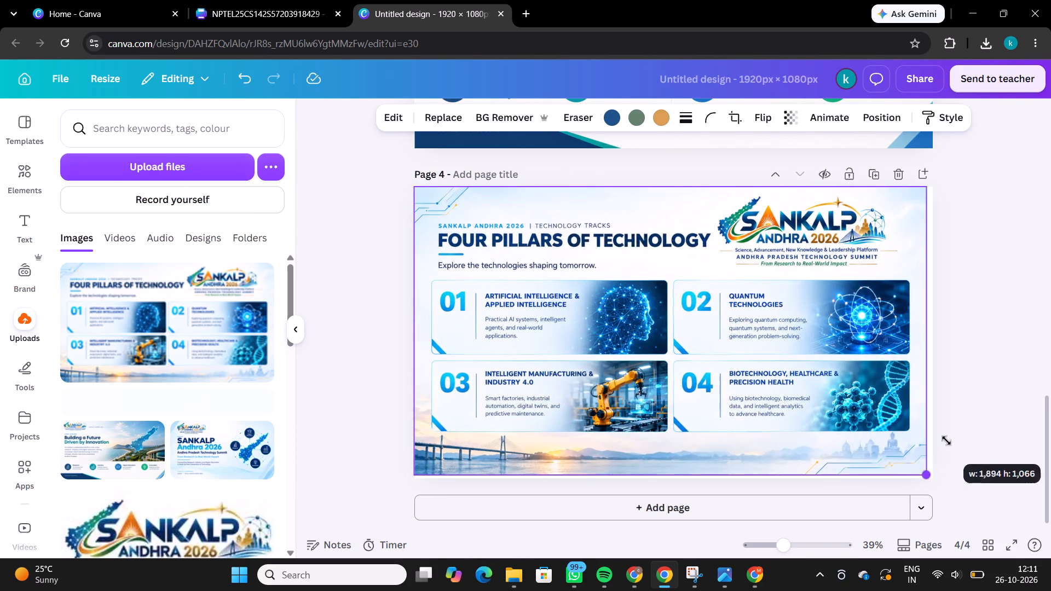
{"action": "left_click_drag", "start_coordinate": [946, 441], "coordinate": [951, 442]}
{"action": "left_click", "coordinate": [951, 442]}
Erase the SANKALP logo from the page 4 image with the Magic Eraser area brush at size 40.
{"action": "left_click", "coordinate": [845, 403]}
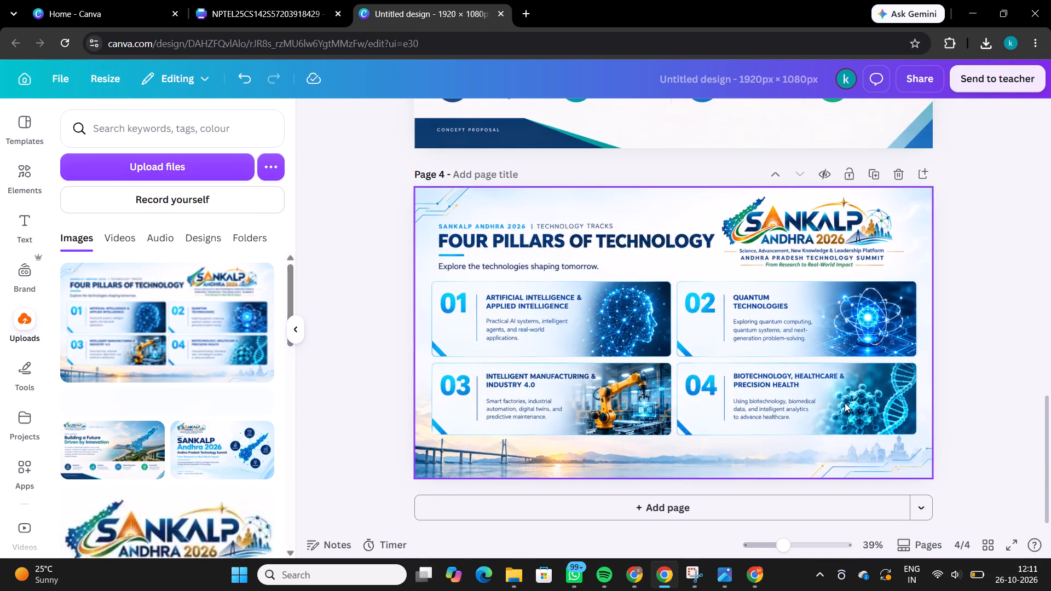
{"action": "left_click", "coordinate": [581, 114]}
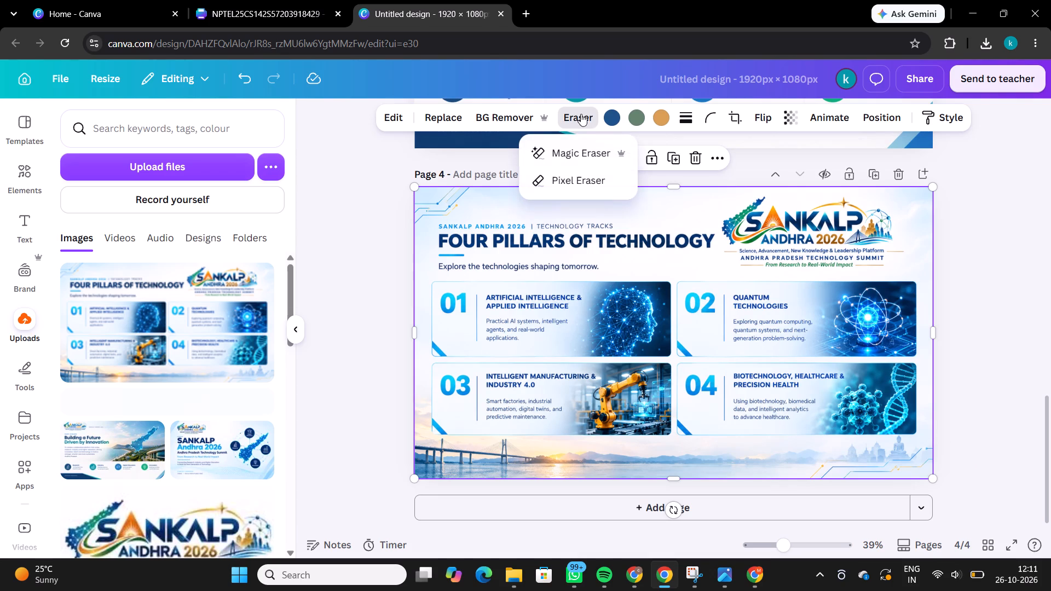
{"action": "left_click", "coordinate": [598, 148]}
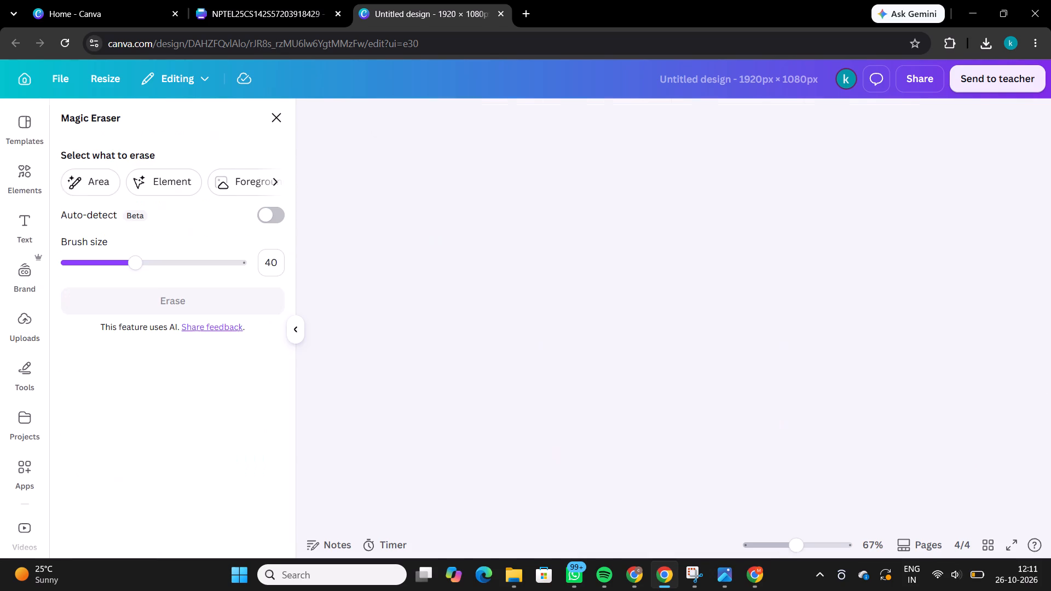
{"action": "left_click_drag", "start_coordinate": [798, 138], "coordinate": [819, 202]}
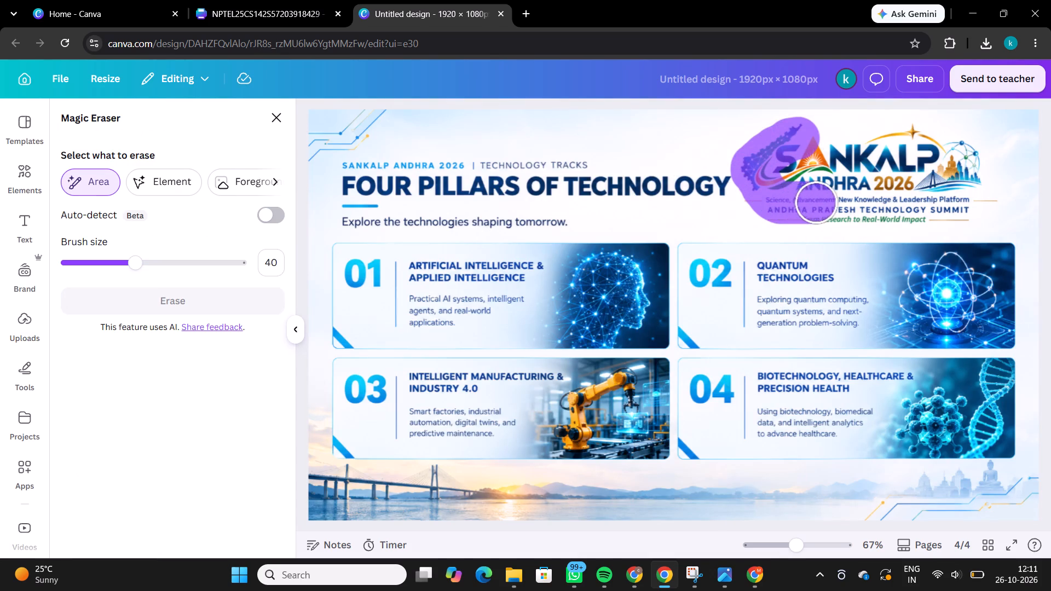
{"action": "left_click_drag", "start_coordinate": [819, 202], "coordinate": [937, 196]}
{"action": "left_click_drag", "start_coordinate": [869, 207], "coordinate": [962, 159]}
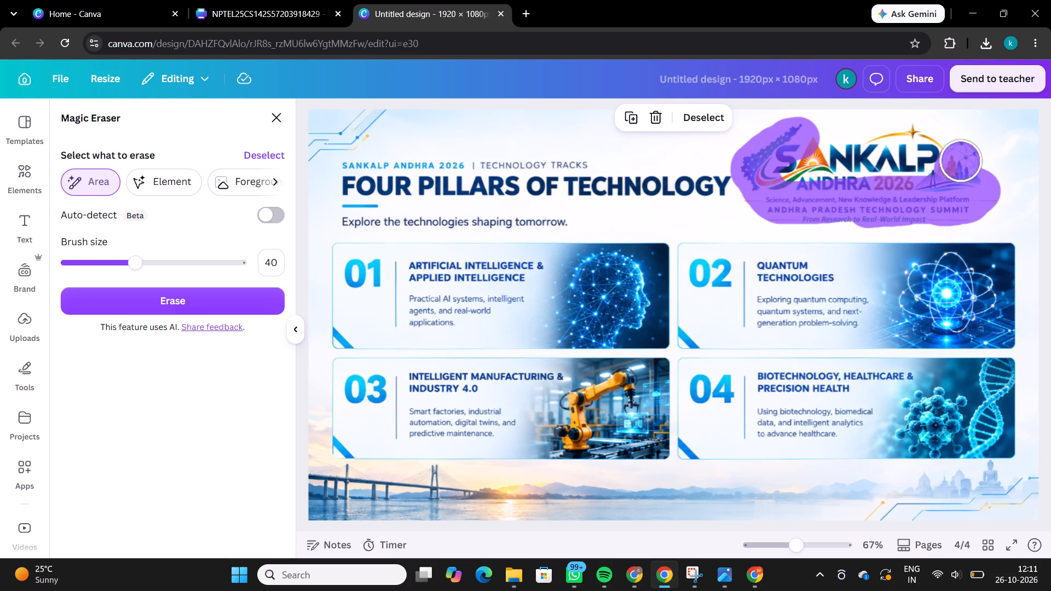
{"action": "left_click_drag", "start_coordinate": [962, 159], "coordinate": [839, 154]}
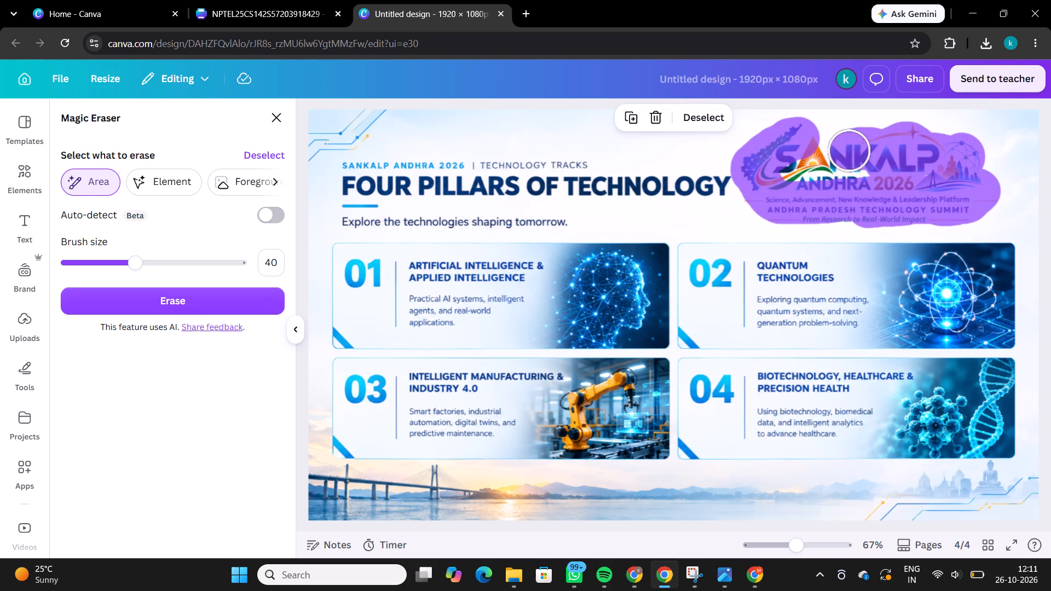
{"action": "left_click_drag", "start_coordinate": [839, 154], "coordinate": [867, 168]}
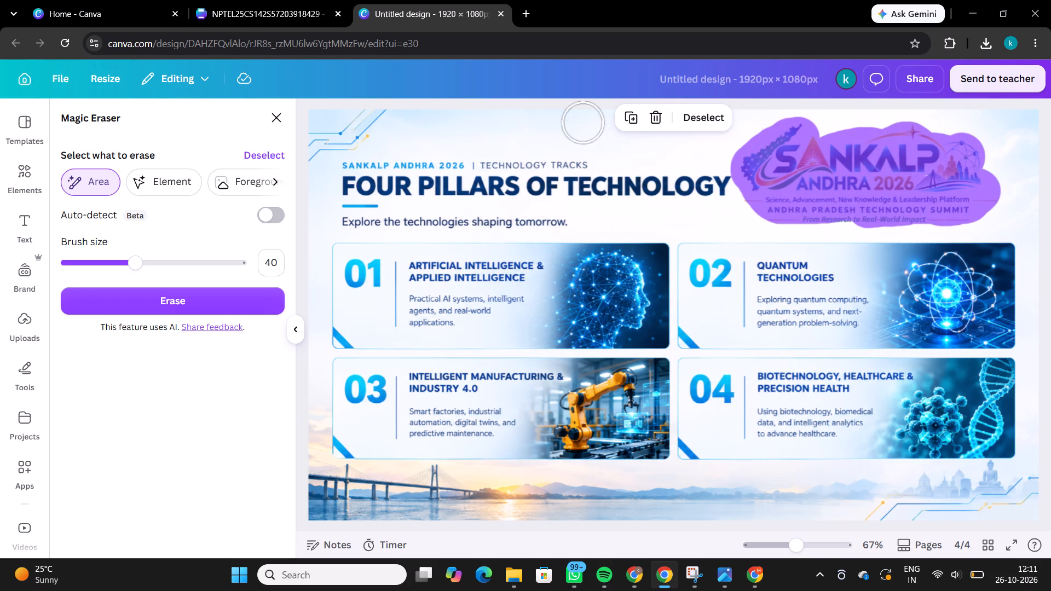
{"action": "left_click", "coordinate": [221, 306]}
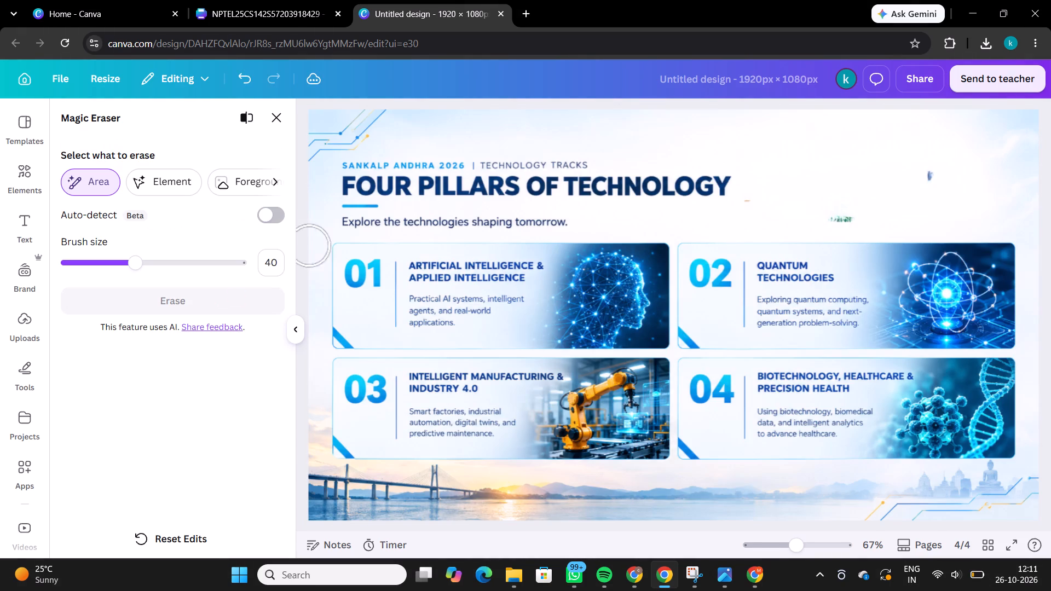
Erase the three leftover logo specks beside the heading with Magic Eraser, and return to the page.
{"action": "left_click", "coordinate": [754, 197]}
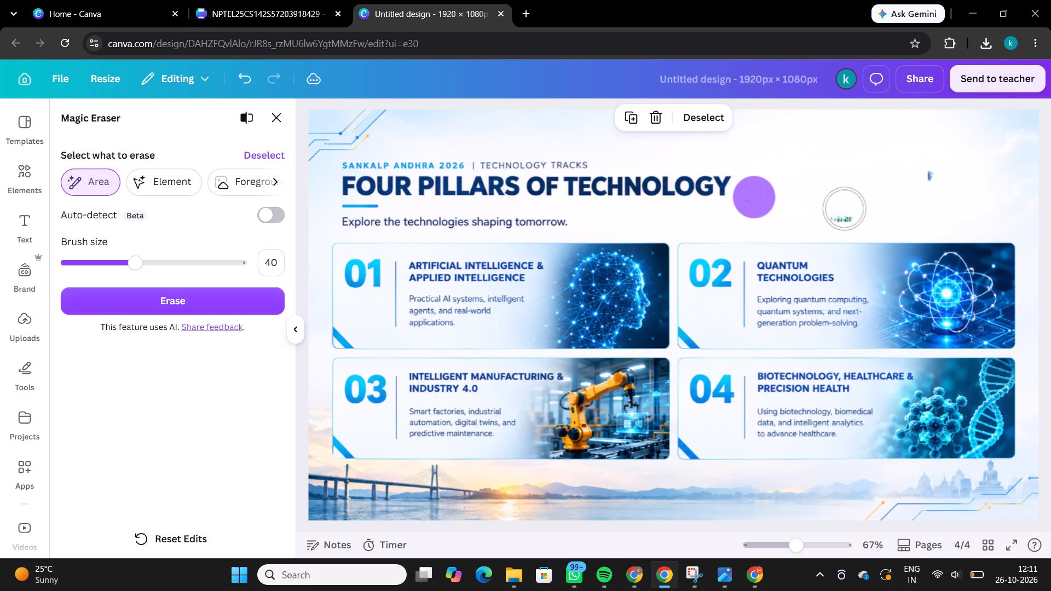
{"action": "left_click", "coordinate": [845, 210]}
{"action": "left_click", "coordinate": [927, 167]}
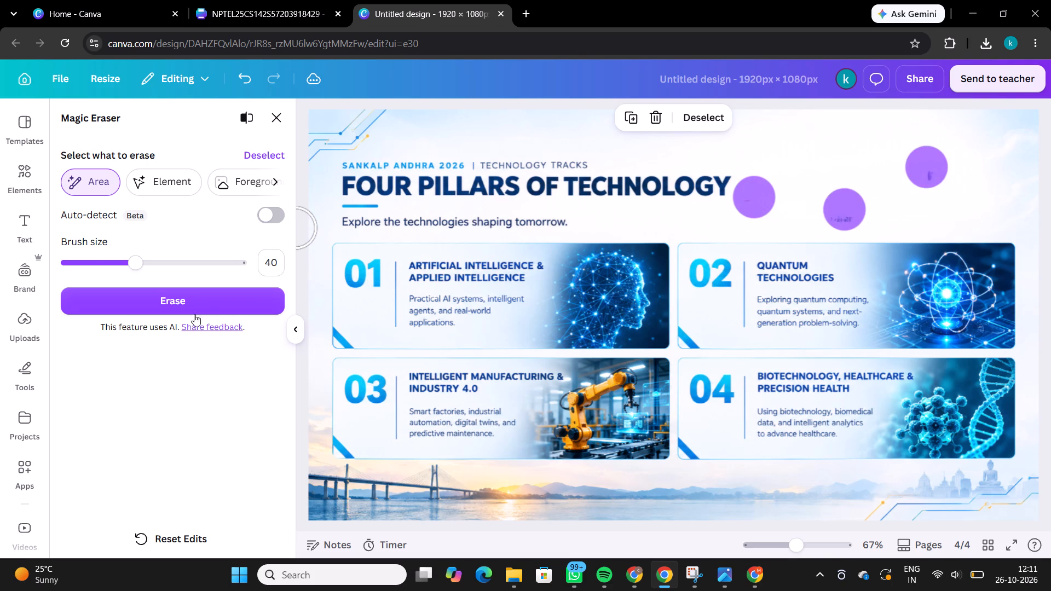
{"action": "left_click", "coordinate": [216, 312]}
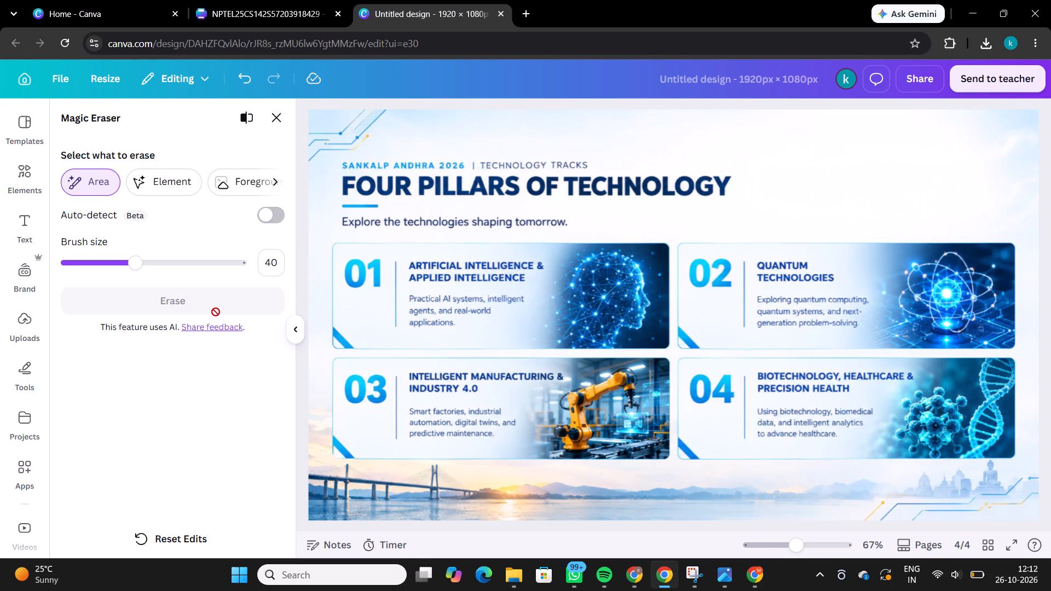
{"action": "left_click", "coordinate": [279, 117]}
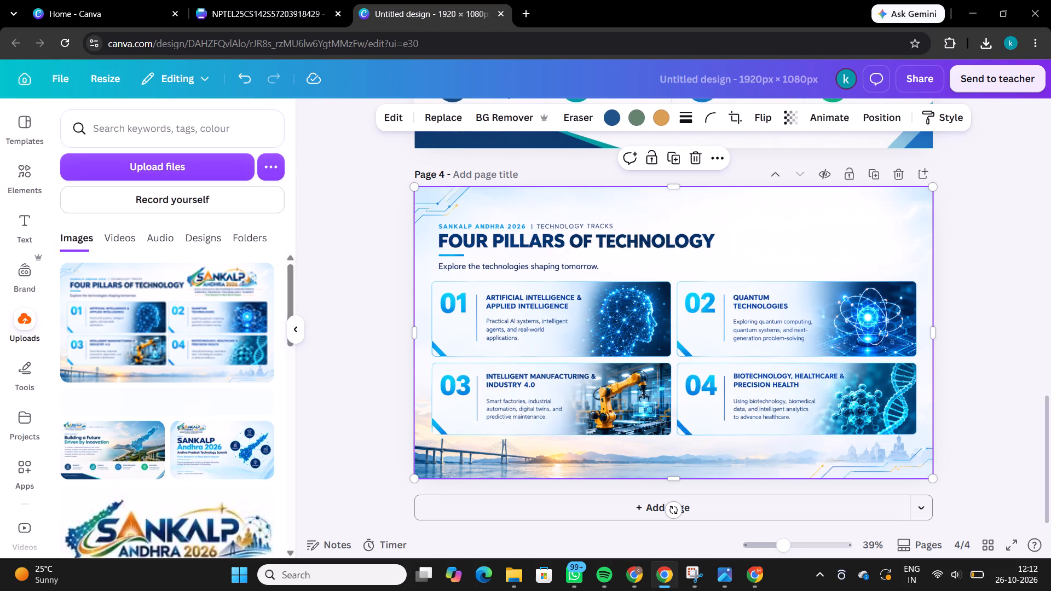
{"action": "left_click", "coordinate": [357, 218]}
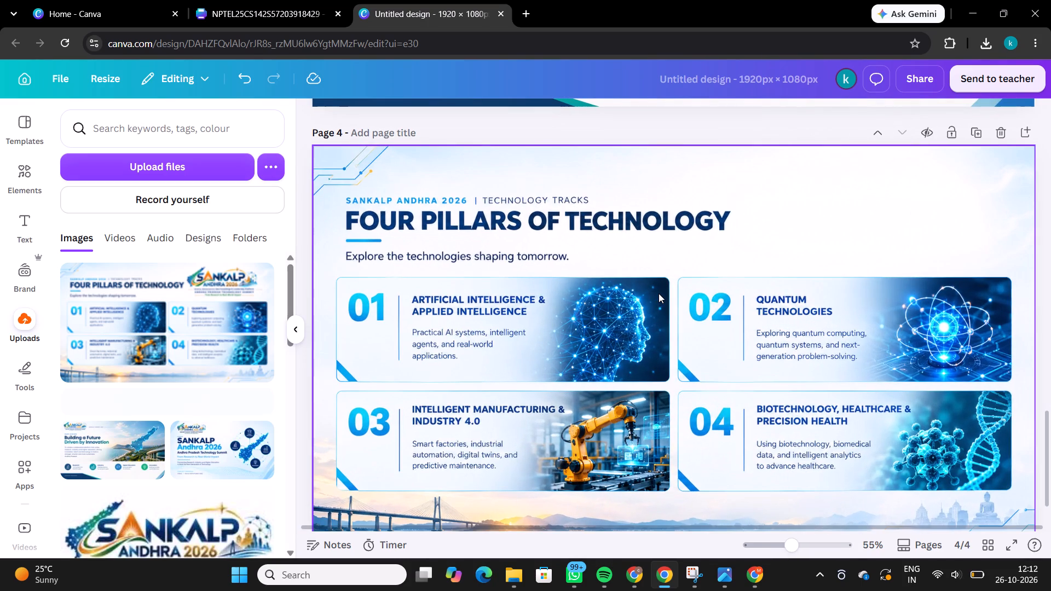
Add the uploaded SANKALP Andhra 2026 logo to page 4 and remove its background with BG Remover.
{"action": "scroll", "coordinate": [659, 293], "scroll_direction": "left", "scroll_amount": 3}
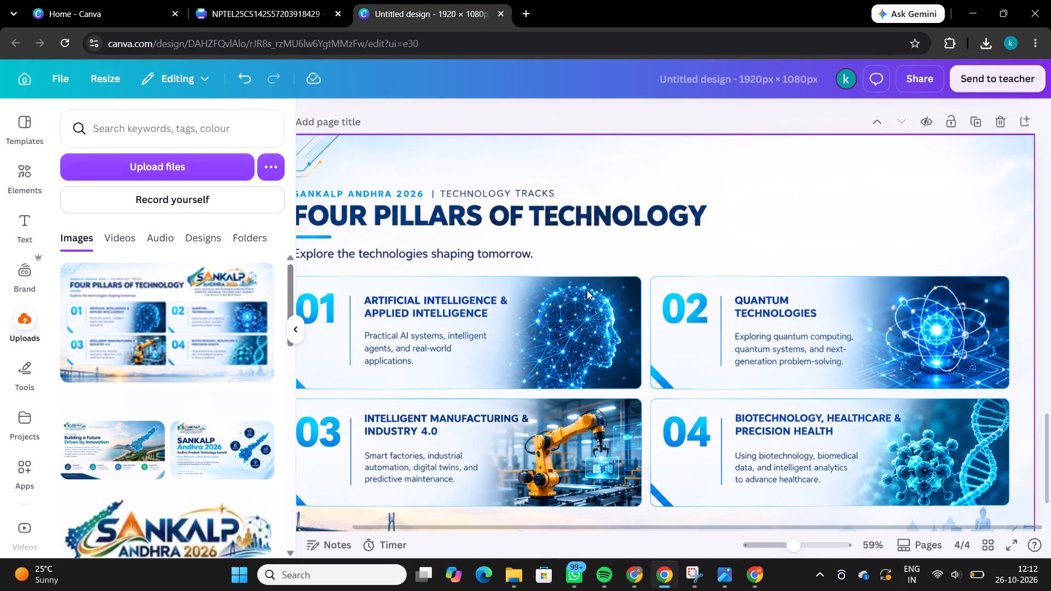
{"action": "scroll", "coordinate": [157, 362], "scroll_direction": "down", "scroll_amount": 1}
{"action": "left_click", "coordinate": [161, 463]}
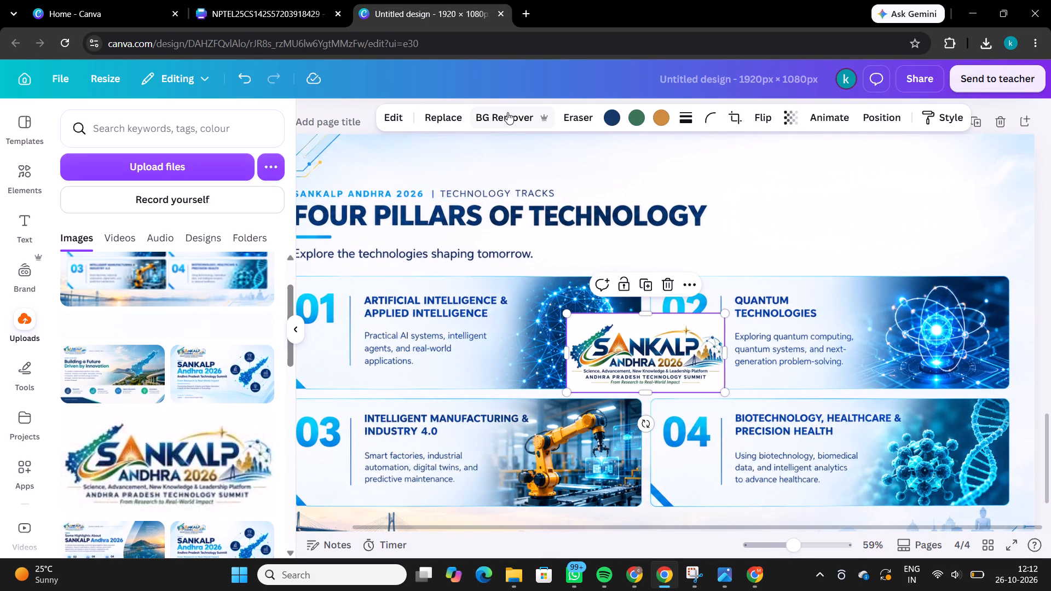
{"action": "left_click", "coordinate": [507, 112]}
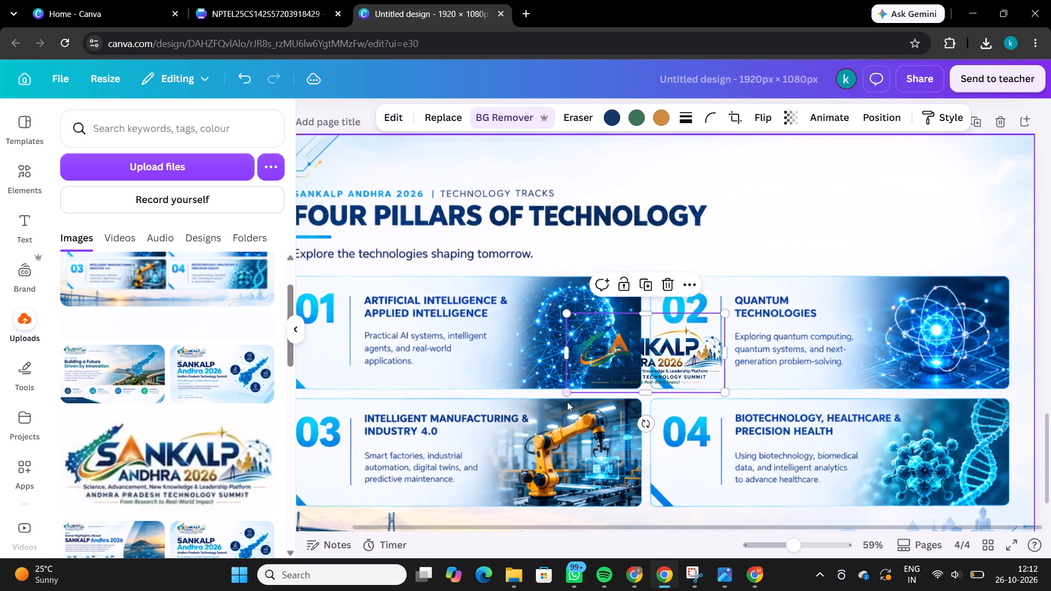
{"action": "double_click", "coordinate": [567, 402]}
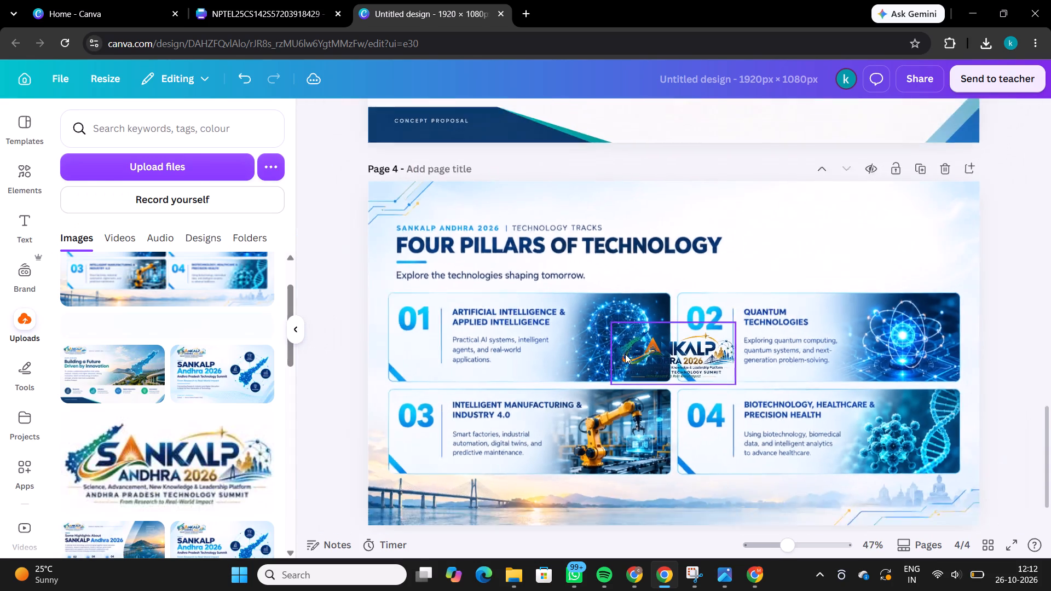
Place the SANKALP logo in page 4's top-right corner, level with the Four Pillars of Technology heading, and enlarge it slightly.
{"action": "left_click_drag", "start_coordinate": [664, 354], "coordinate": [812, 269]}
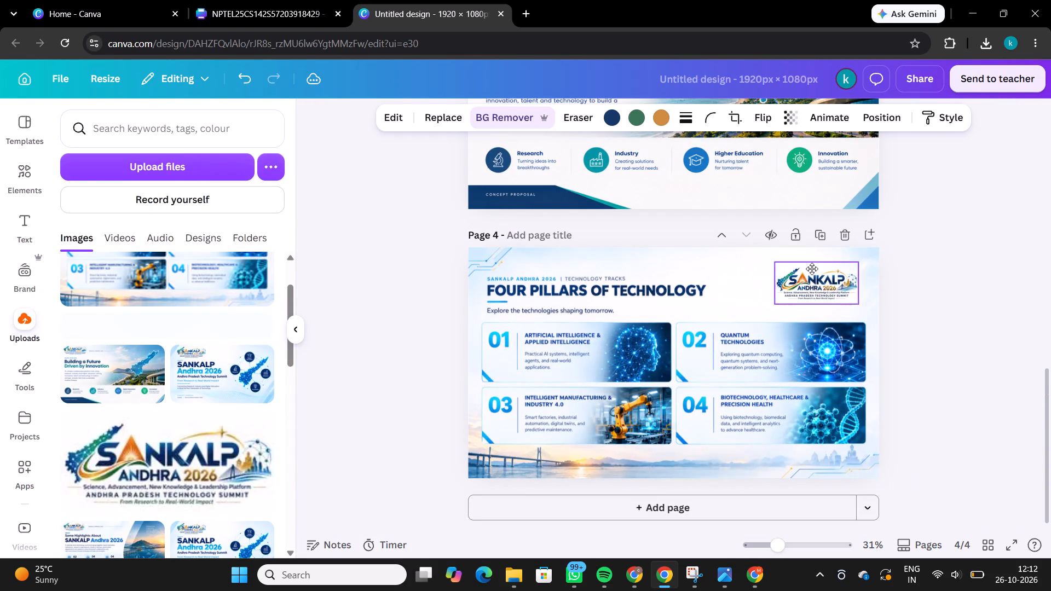
{"action": "left_click_drag", "start_coordinate": [812, 269], "coordinate": [809, 266]}
{"action": "left_click_drag", "start_coordinate": [775, 300], "coordinate": [761, 303]}
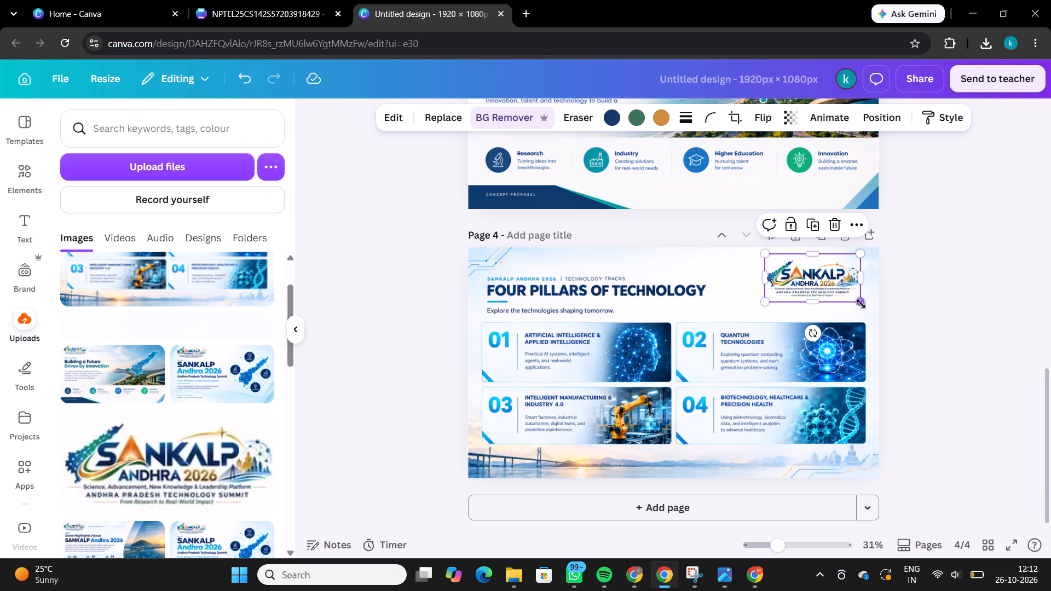
{"action": "left_click_drag", "start_coordinate": [860, 304], "coordinate": [866, 309]}
{"action": "left_click", "coordinate": [909, 306]}
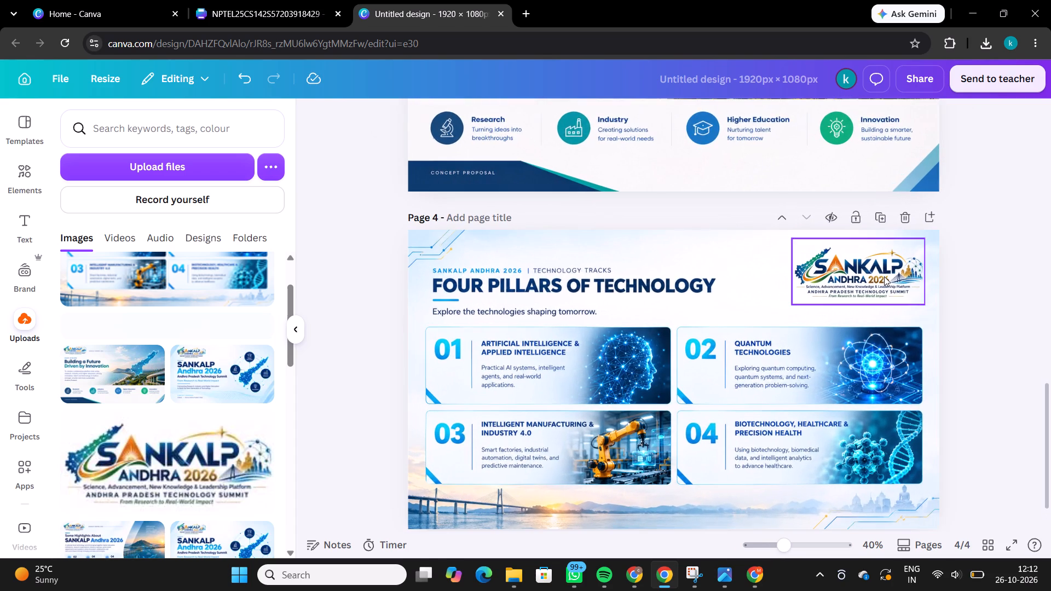
{"action": "left_click", "coordinate": [884, 276]}
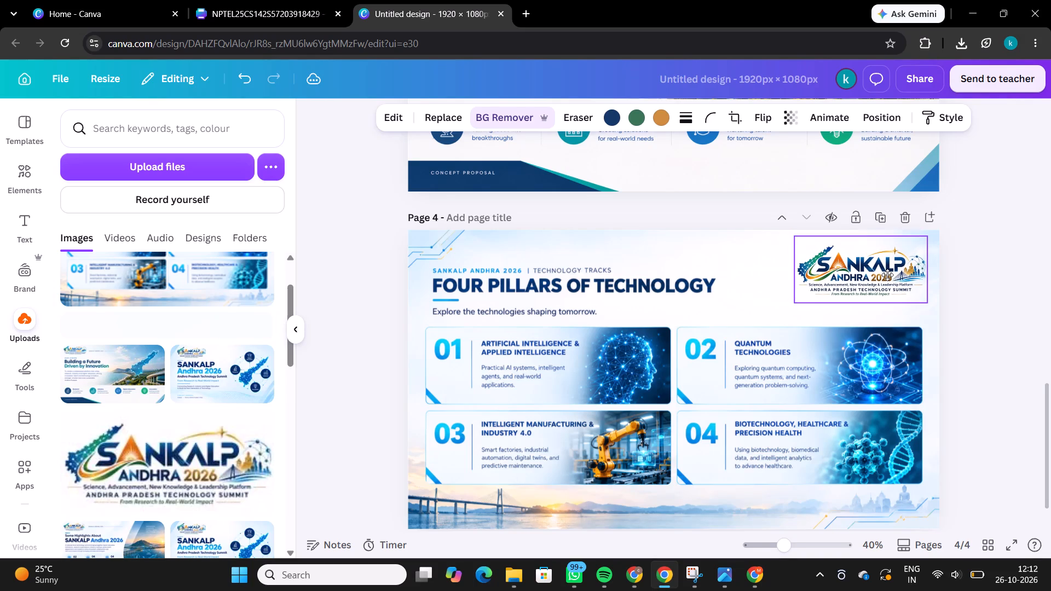
{"action": "left_click", "coordinate": [989, 283]}
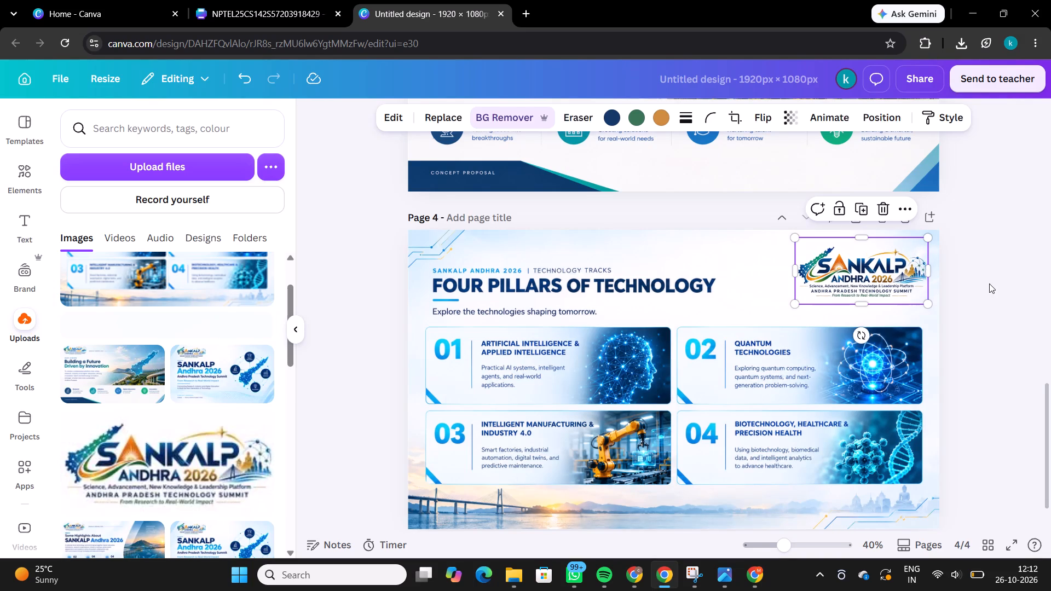
{"action": "left_click_drag", "start_coordinate": [876, 276], "coordinate": [868, 275]}
{"action": "left_click", "coordinate": [978, 274]}
Compare page 4 with page 3, and fine-tune the page 4 logo by enlarging it slightly towards the right-hand margin.
{"action": "scroll", "coordinate": [978, 274], "scroll_direction": "up", "scroll_amount": 1}
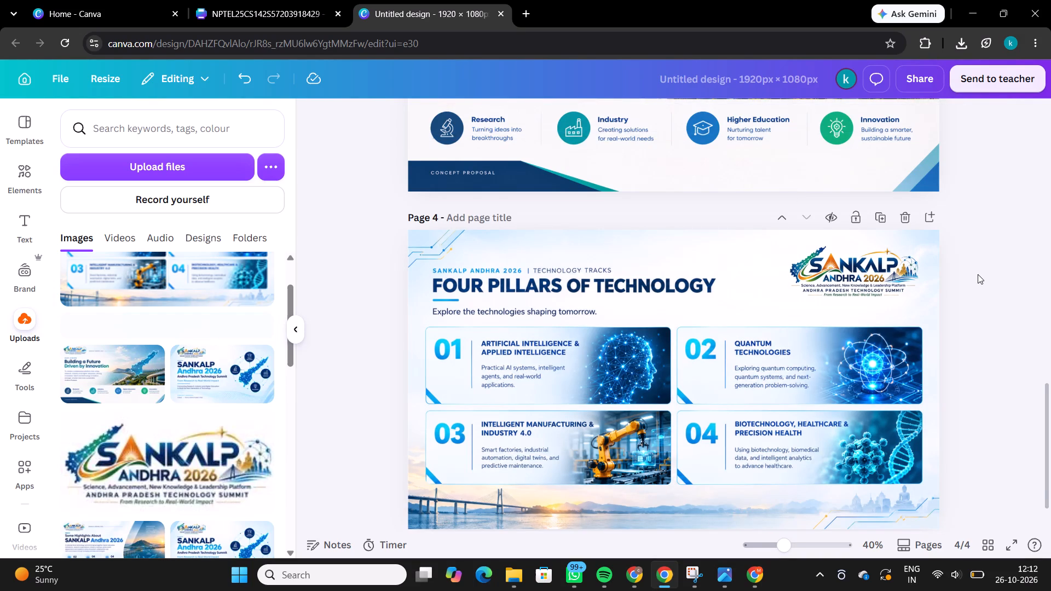
{"action": "scroll", "coordinate": [978, 274], "scroll_direction": "up", "scroll_amount": 4}
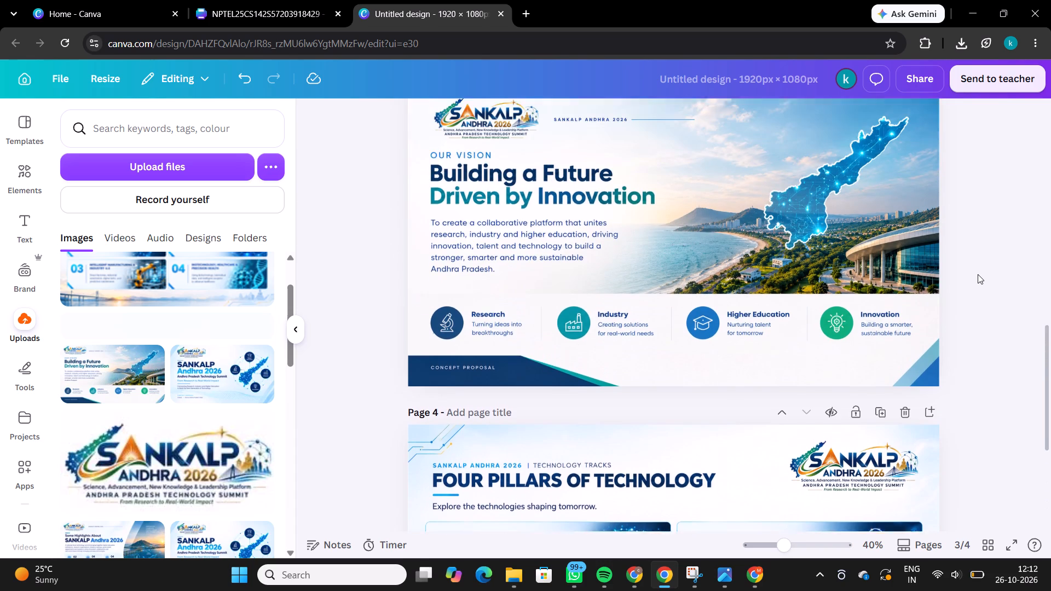
{"action": "scroll", "coordinate": [978, 274], "scroll_direction": "up", "scroll_amount": 2}
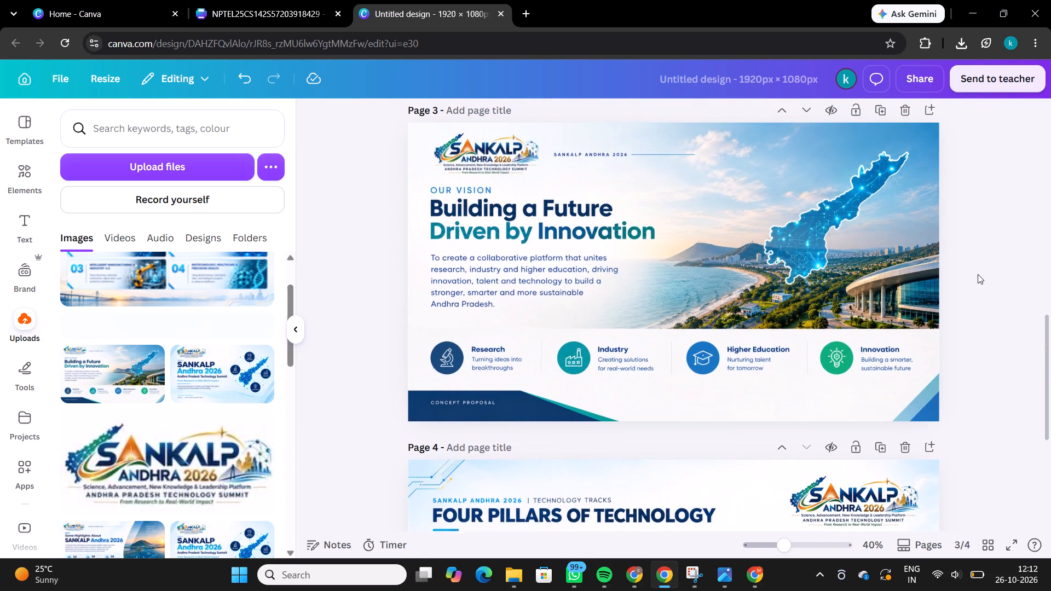
{"action": "scroll", "coordinate": [978, 274], "scroll_direction": "up", "scroll_amount": 1}
{"action": "scroll", "coordinate": [978, 274], "scroll_direction": "down", "scroll_amount": 1}
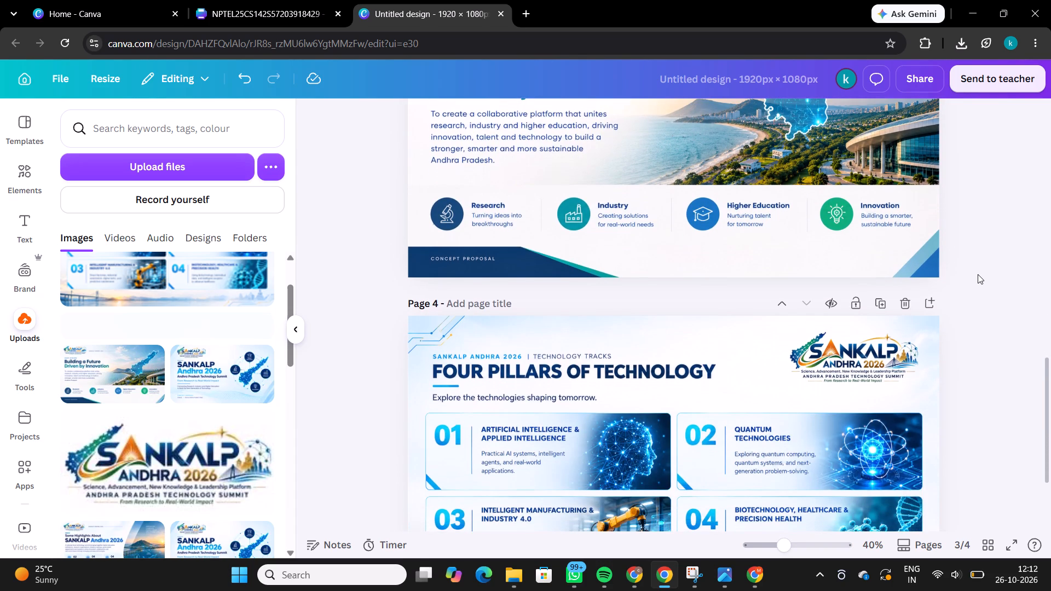
{"action": "left_click", "coordinate": [893, 354]}
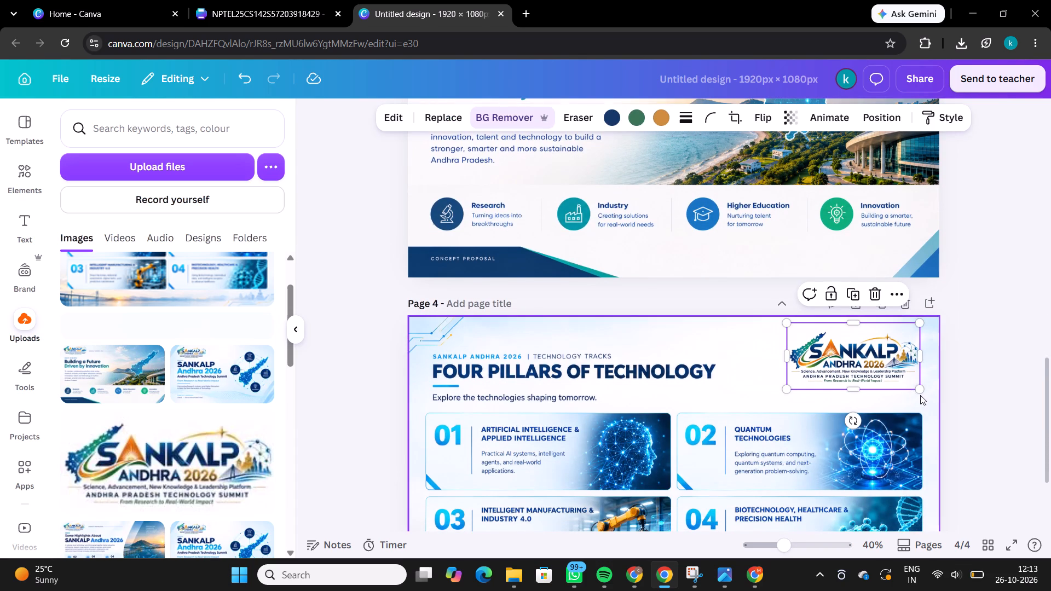
{"action": "left_click", "coordinate": [918, 385]}
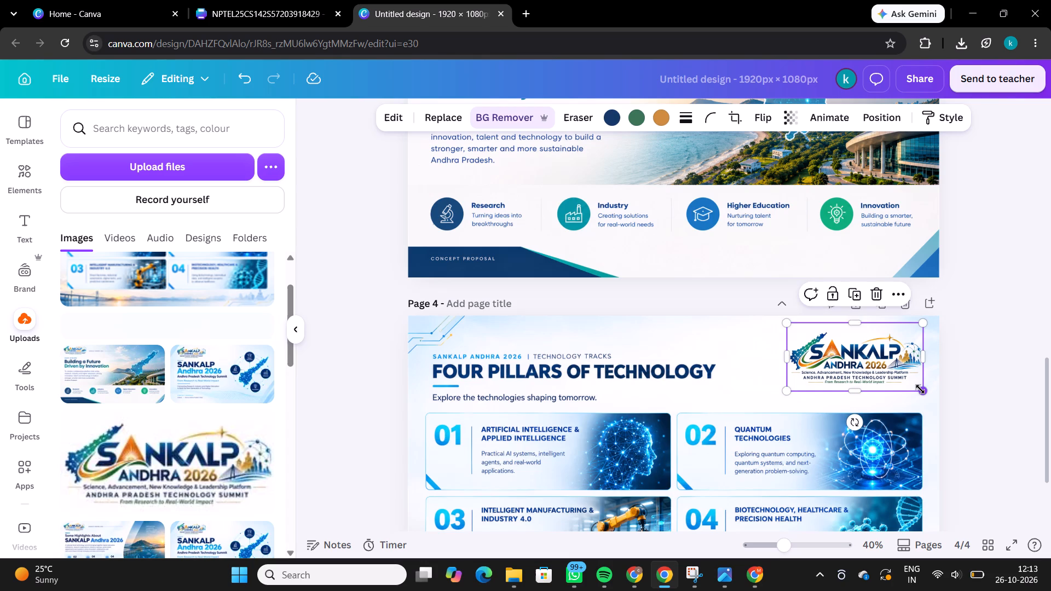
{"action": "left_click", "coordinate": [1002, 314]}
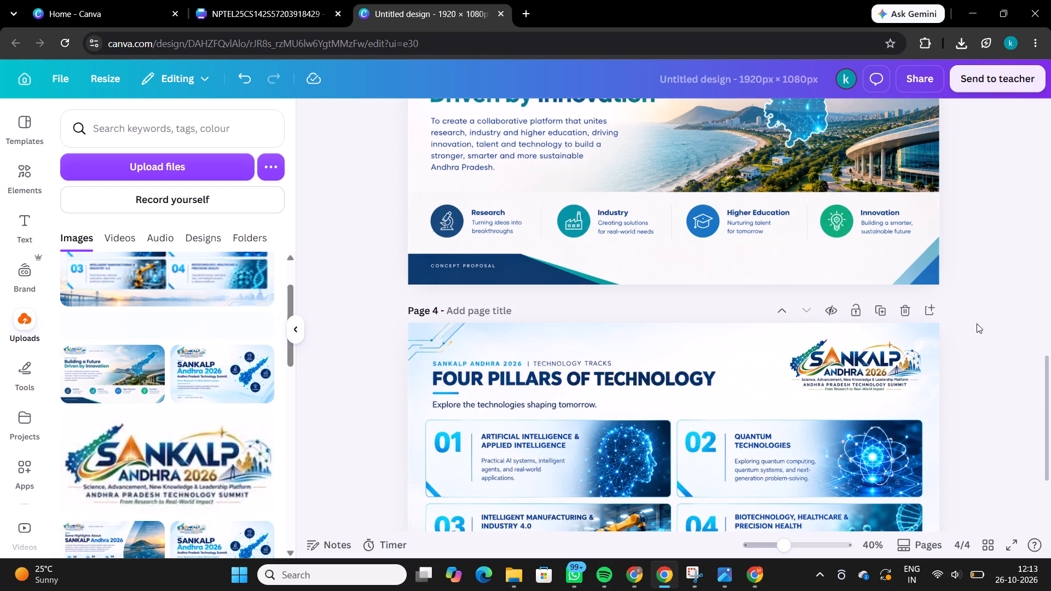
{"action": "left_click", "coordinate": [867, 368]}
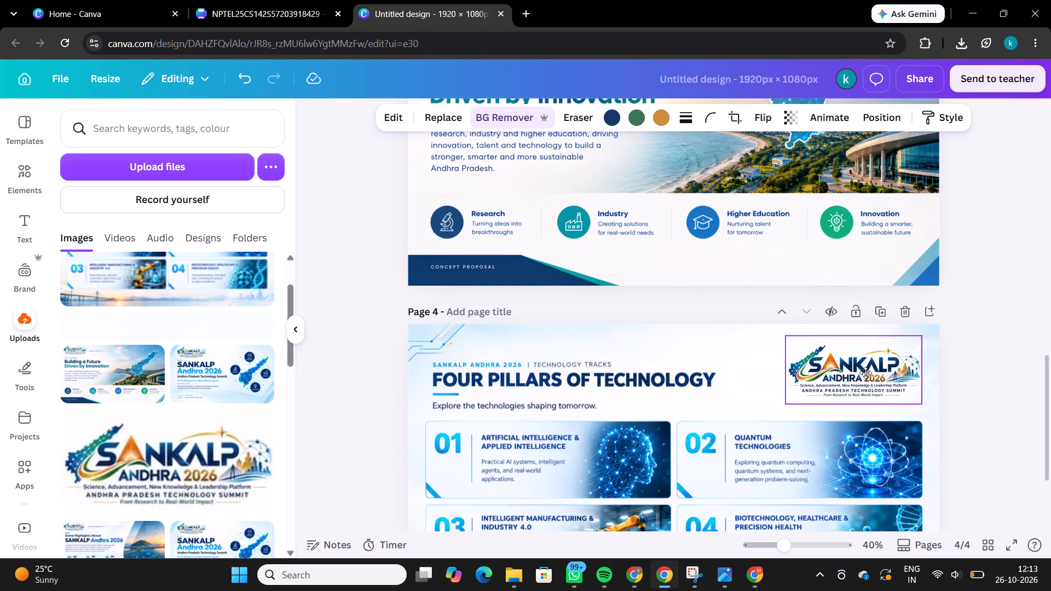
{"action": "left_click", "coordinate": [974, 316]}
Review pages 2 to 4, checking the logo and overall look of page 4 against the earlier pages.
{"action": "scroll", "coordinate": [974, 316], "scroll_direction": "up", "scroll_amount": 1}
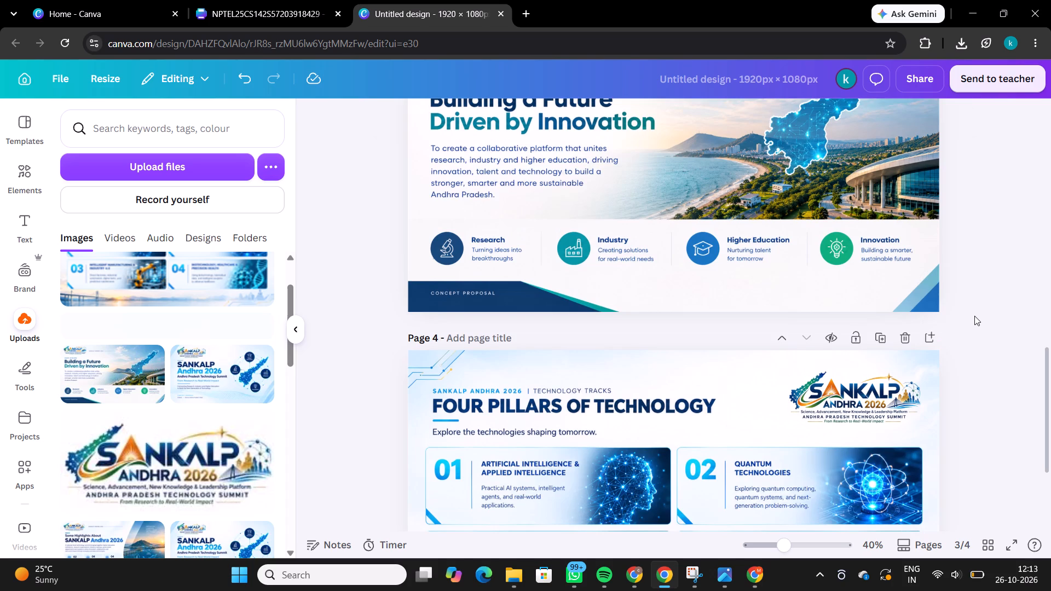
{"action": "scroll", "coordinate": [974, 316], "scroll_direction": "up", "scroll_amount": 2}
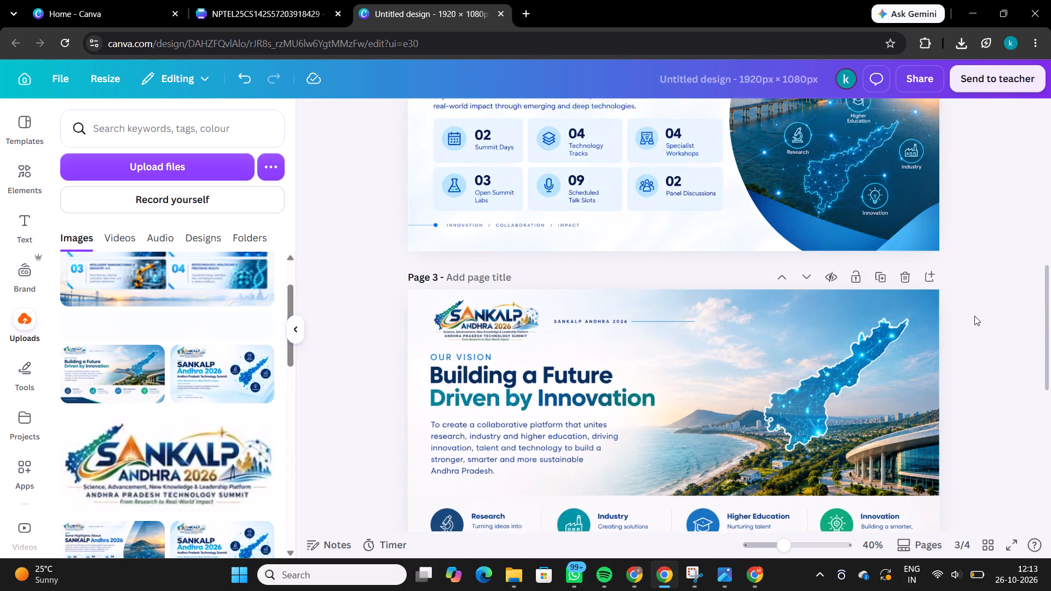
{"action": "scroll", "coordinate": [974, 316], "scroll_direction": "up", "scroll_amount": 2}
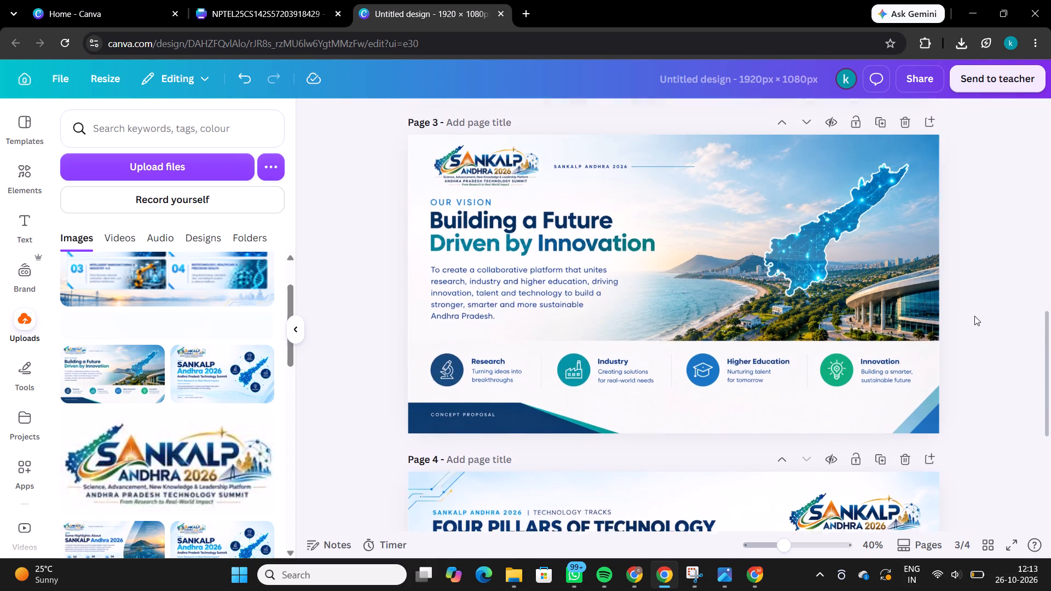
{"action": "scroll", "coordinate": [974, 316], "scroll_direction": "up", "scroll_amount": 1}
{"action": "scroll", "coordinate": [974, 316], "scroll_direction": "down", "scroll_amount": 1}
{"action": "scroll", "coordinate": [974, 316], "scroll_direction": "up", "scroll_amount": 1}
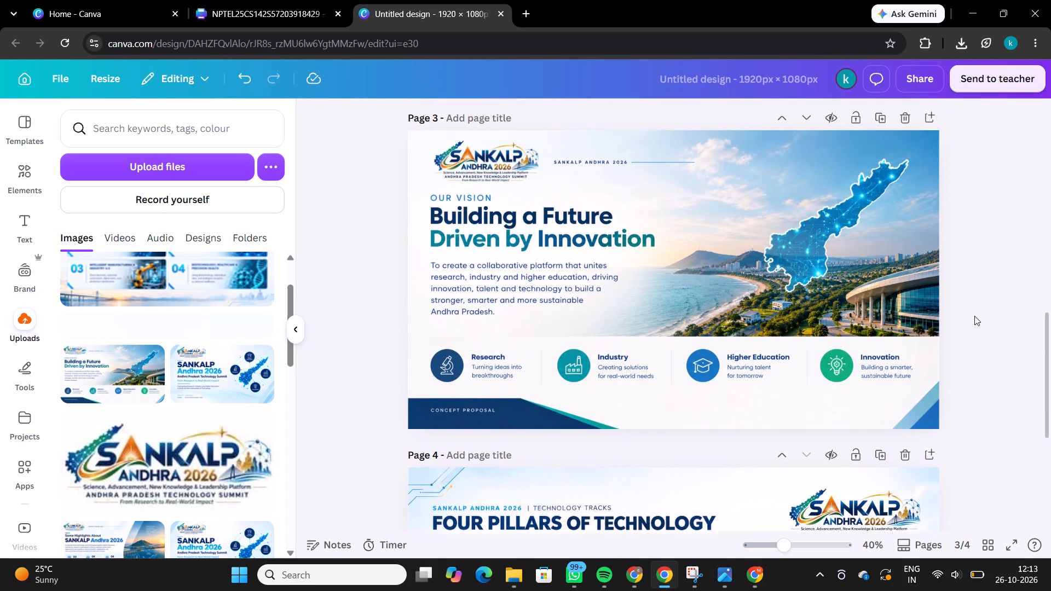
{"action": "scroll", "coordinate": [974, 316], "scroll_direction": "up", "scroll_amount": 4}
{"action": "scroll", "coordinate": [974, 316], "scroll_direction": "down", "scroll_amount": 6}
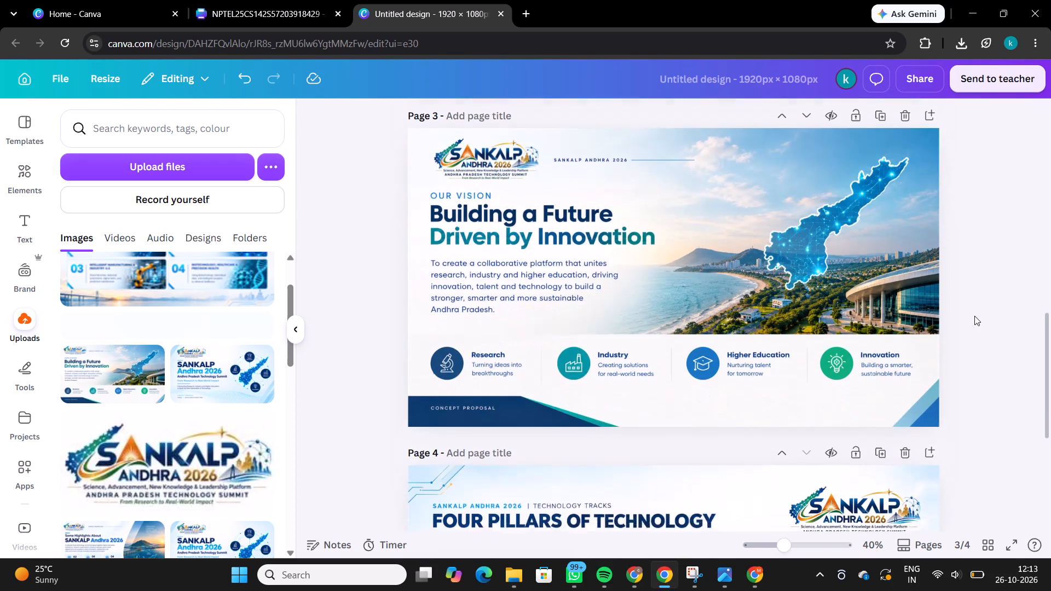
{"action": "scroll", "coordinate": [974, 316], "scroll_direction": "down", "scroll_amount": 1}
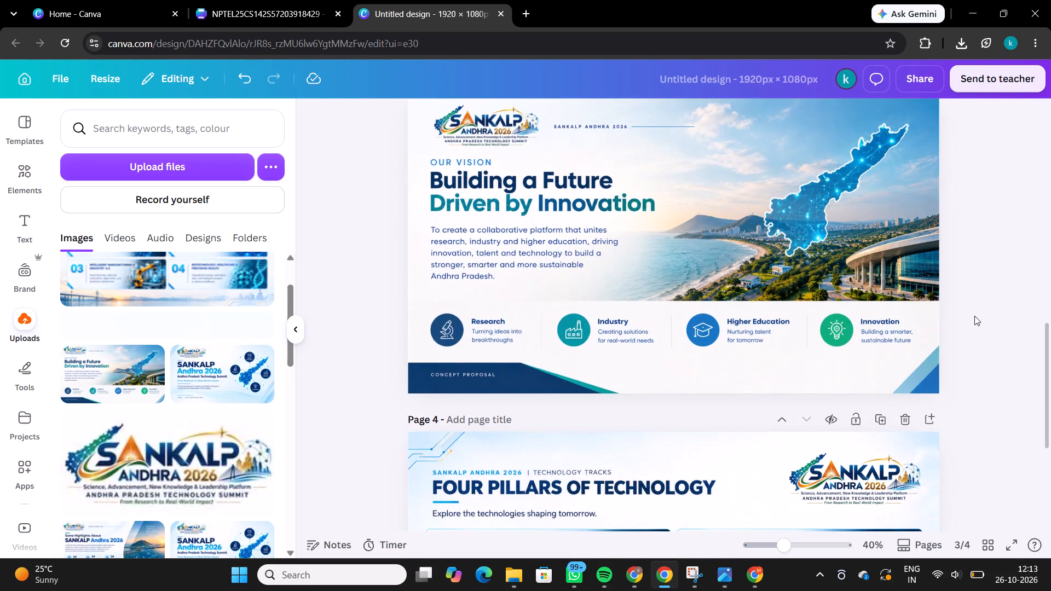
{"action": "scroll", "coordinate": [974, 316], "scroll_direction": "down", "scroll_amount": 6}
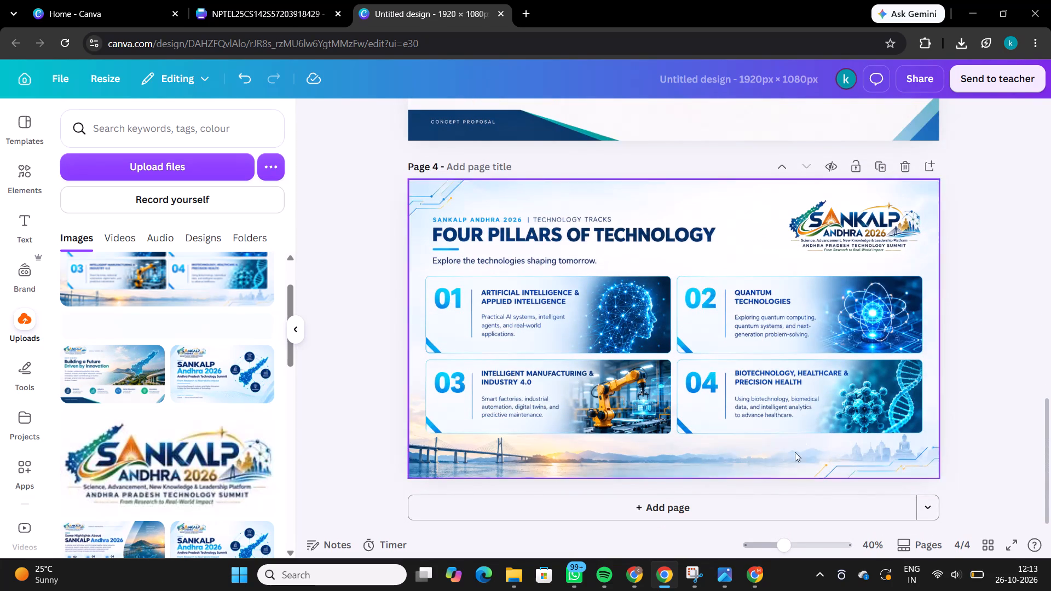
Add a blank page 5 after page 4.
{"action": "left_click", "coordinate": [741, 513]}
Apply Upscale to the Four Pillars of Technology image on page 4.
{"action": "scroll", "coordinate": [959, 335], "scroll_direction": "up", "scroll_amount": 1}
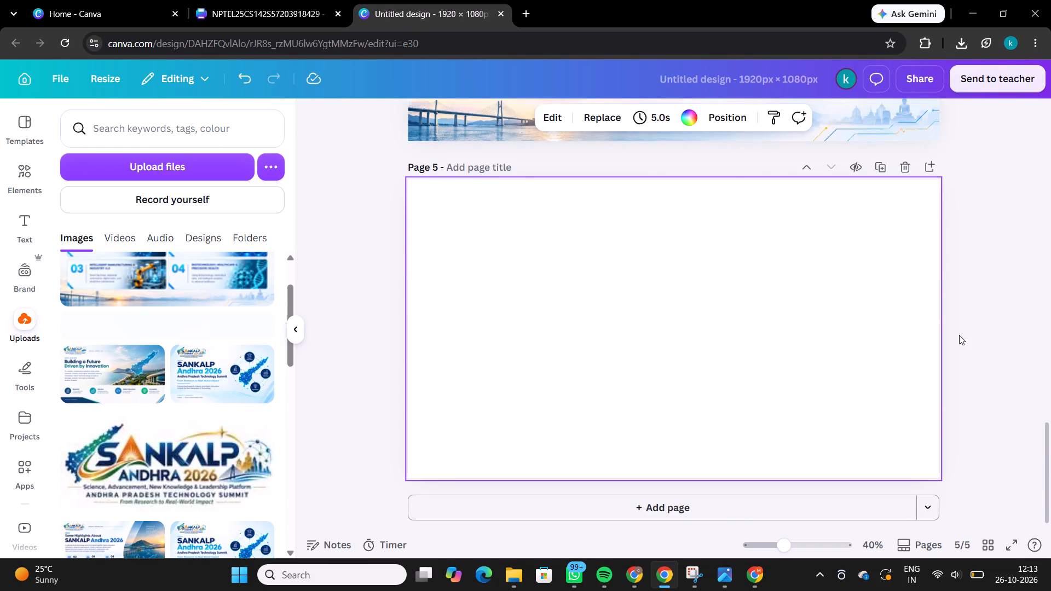
{"action": "scroll", "coordinate": [959, 335], "scroll_direction": "up", "scroll_amount": 3}
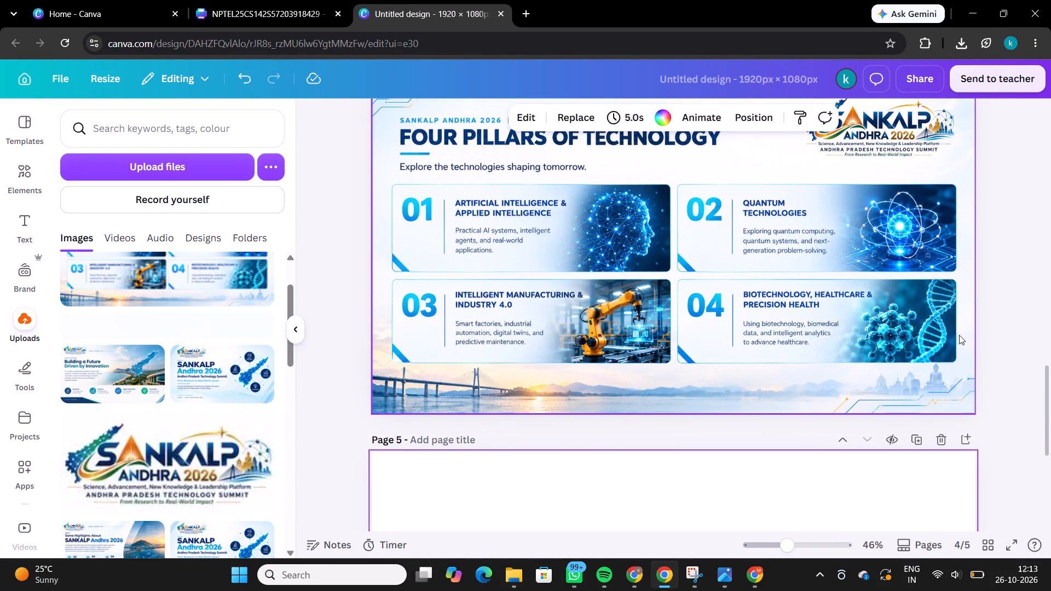
{"action": "scroll", "coordinate": [871, 268], "scroll_direction": "up", "scroll_amount": 1}
{"action": "left_click", "coordinate": [757, 269]}
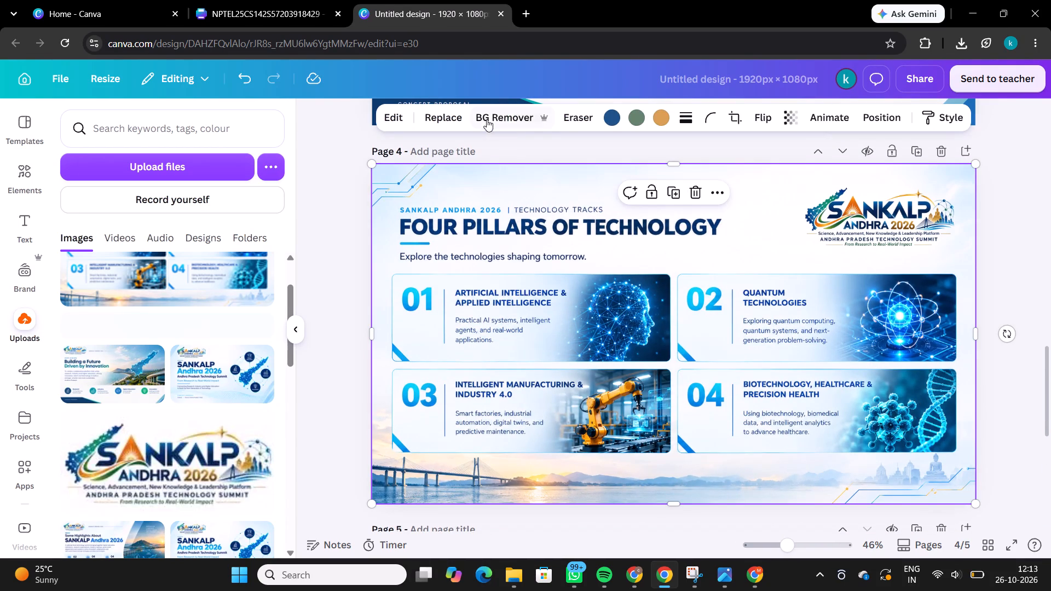
{"action": "left_click", "coordinate": [393, 113]}
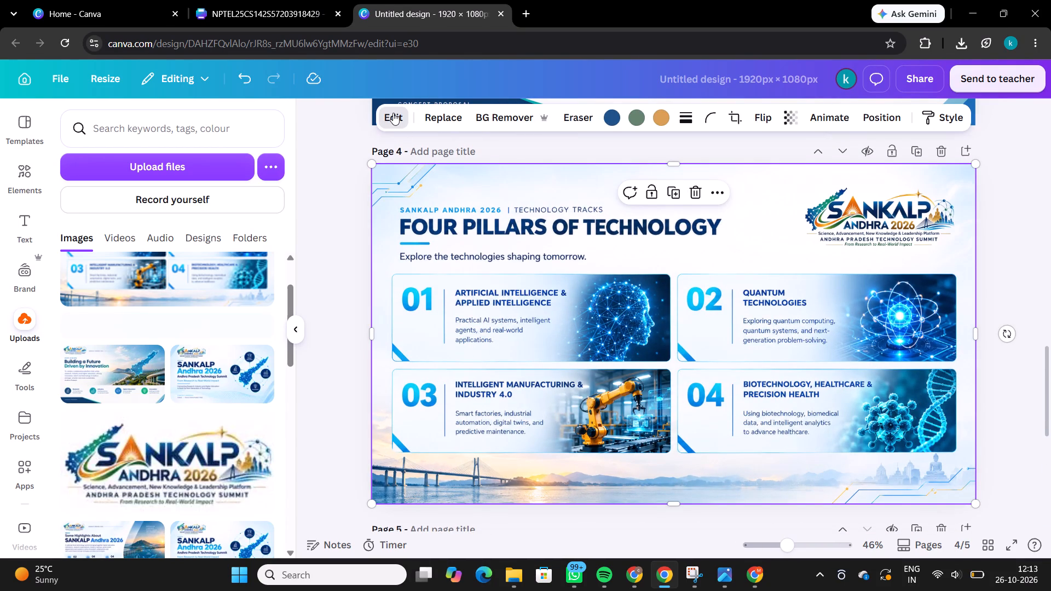
{"action": "left_click", "coordinate": [125, 264]}
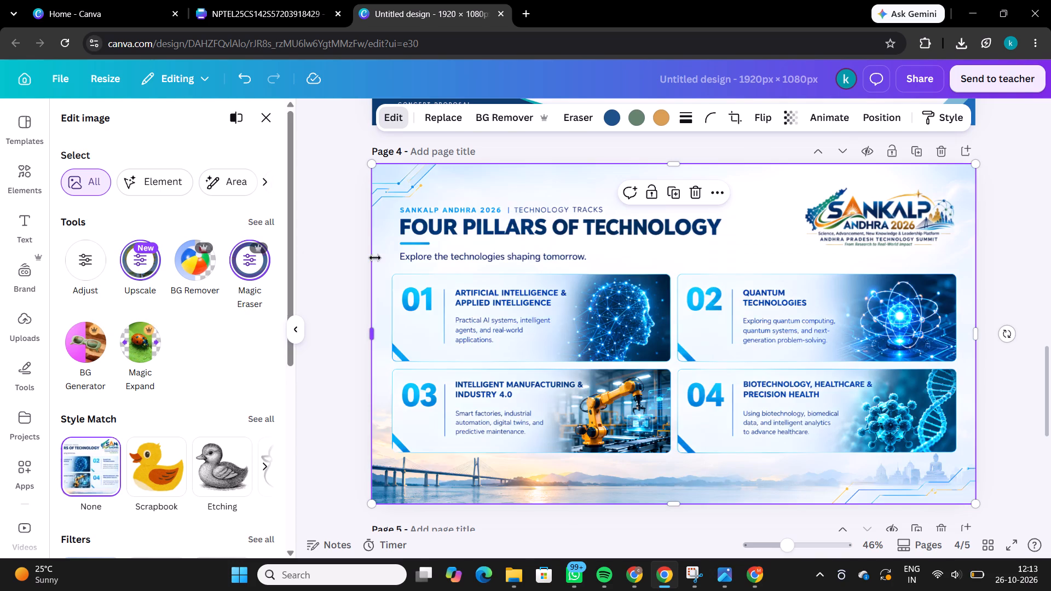
{"action": "left_click", "coordinate": [301, 230]}
{"action": "left_click", "coordinate": [318, 276]}
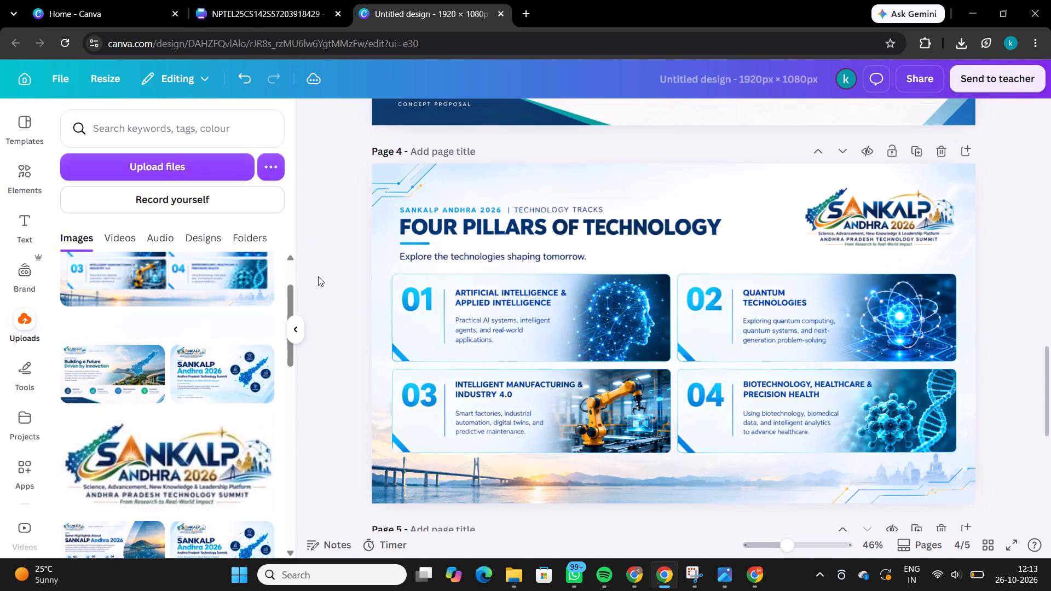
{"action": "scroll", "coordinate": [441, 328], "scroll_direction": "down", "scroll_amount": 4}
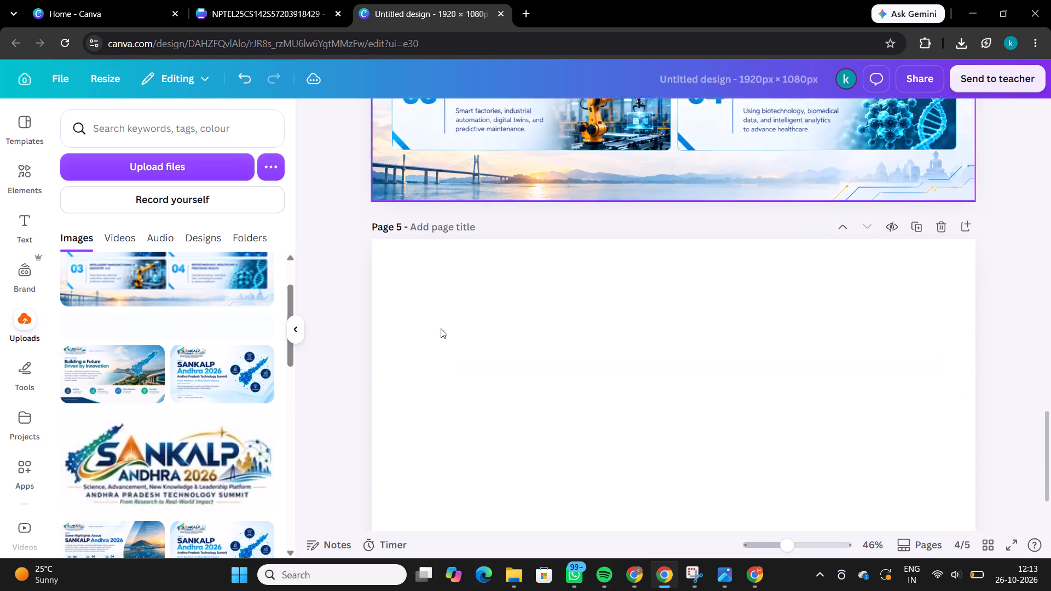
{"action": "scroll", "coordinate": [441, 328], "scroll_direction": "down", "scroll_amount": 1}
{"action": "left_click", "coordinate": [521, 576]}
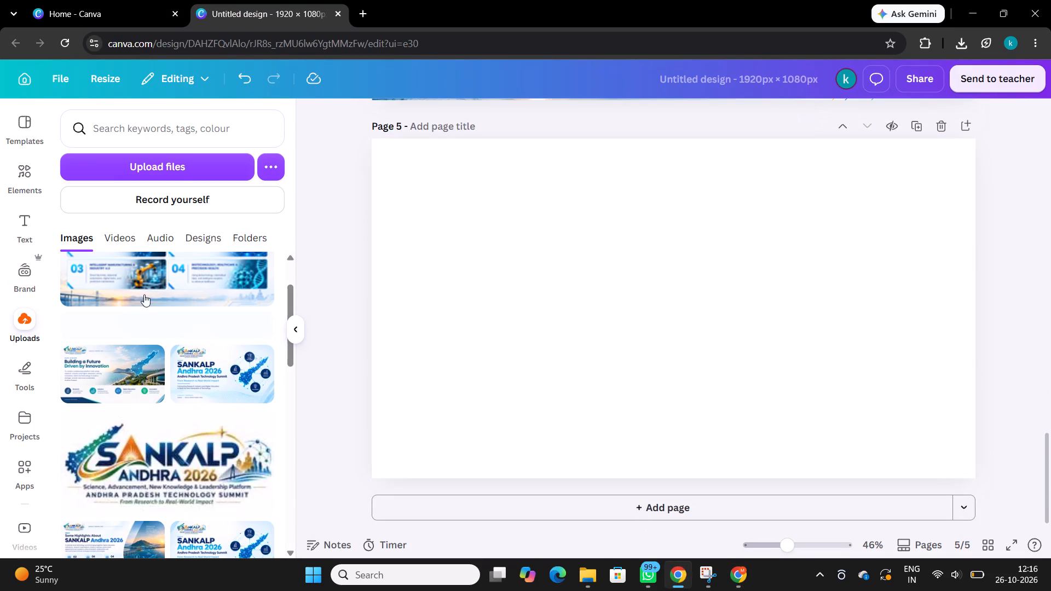
{"action": "left_click", "coordinate": [184, 170]}
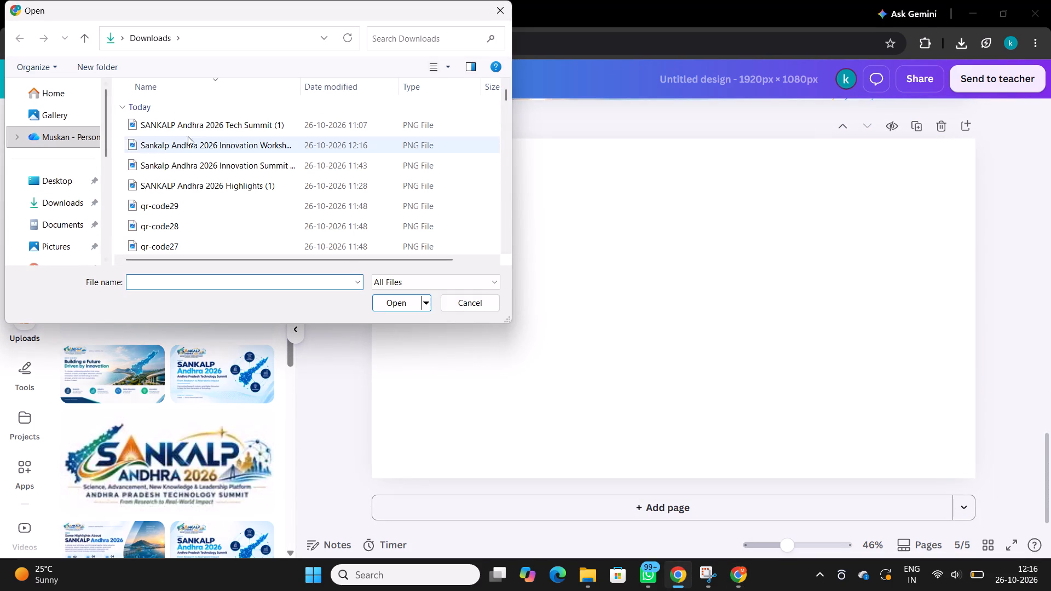
{"action": "left_click", "coordinate": [78, 206]}
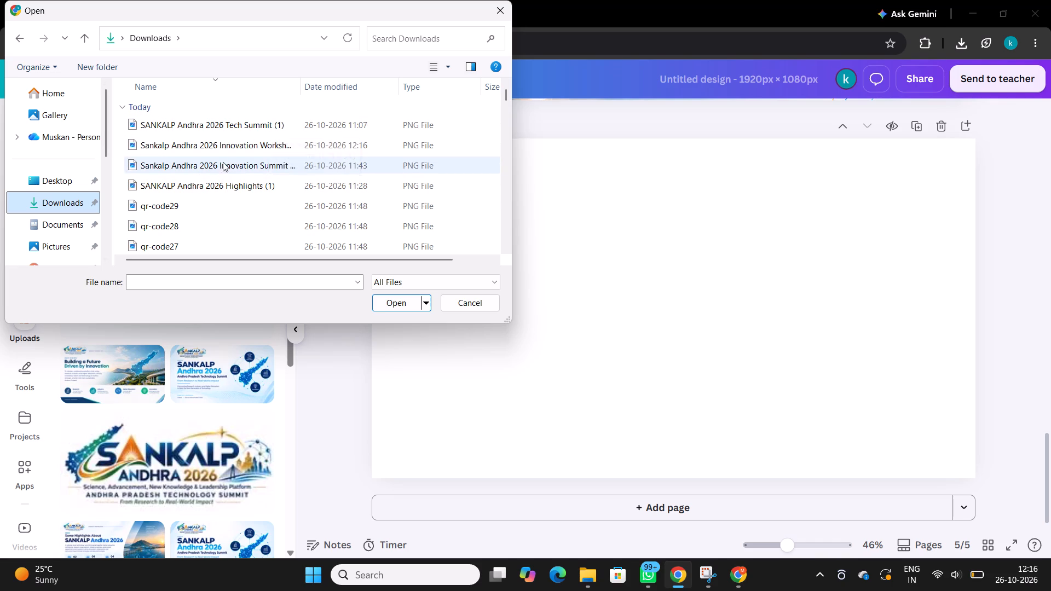
{"action": "double_click", "coordinate": [228, 142]}
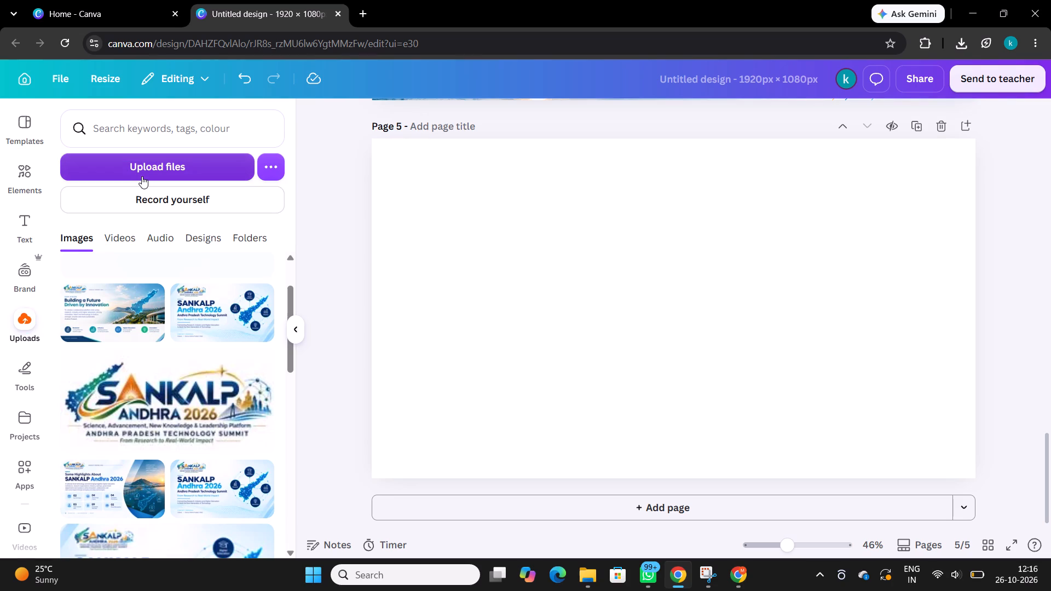
Place the uploaded Innovation Workshops image on page 5, align it to the page's top-left corner and enlarge it to fill the page.
{"action": "scroll", "coordinate": [204, 361], "scroll_direction": "up", "scroll_amount": 2}
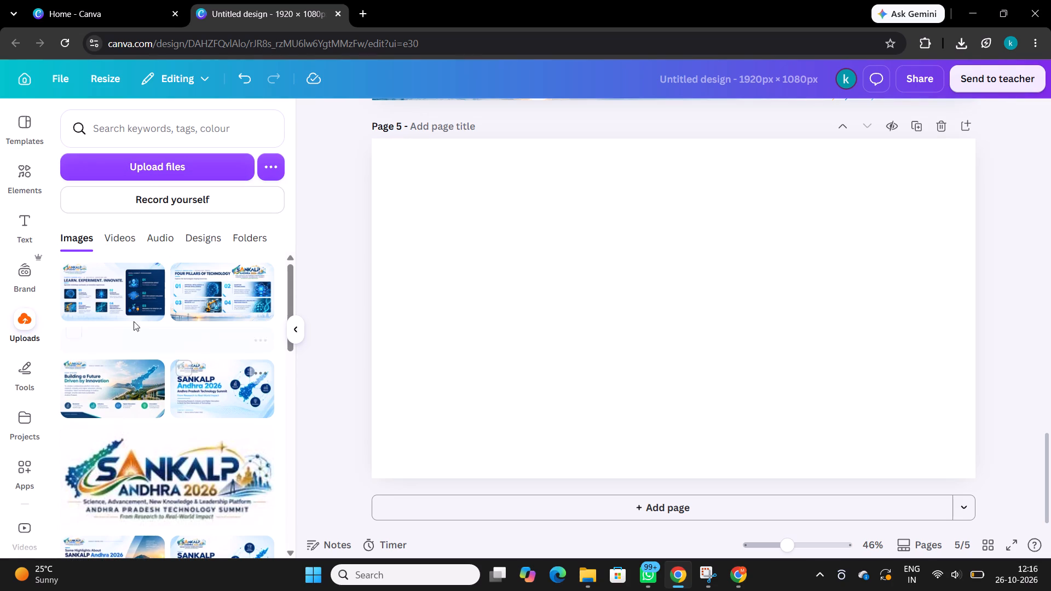
{"action": "left_click", "coordinate": [132, 309]}
{"action": "left_click_drag", "start_coordinate": [480, 195], "coordinate": [370, 139]}
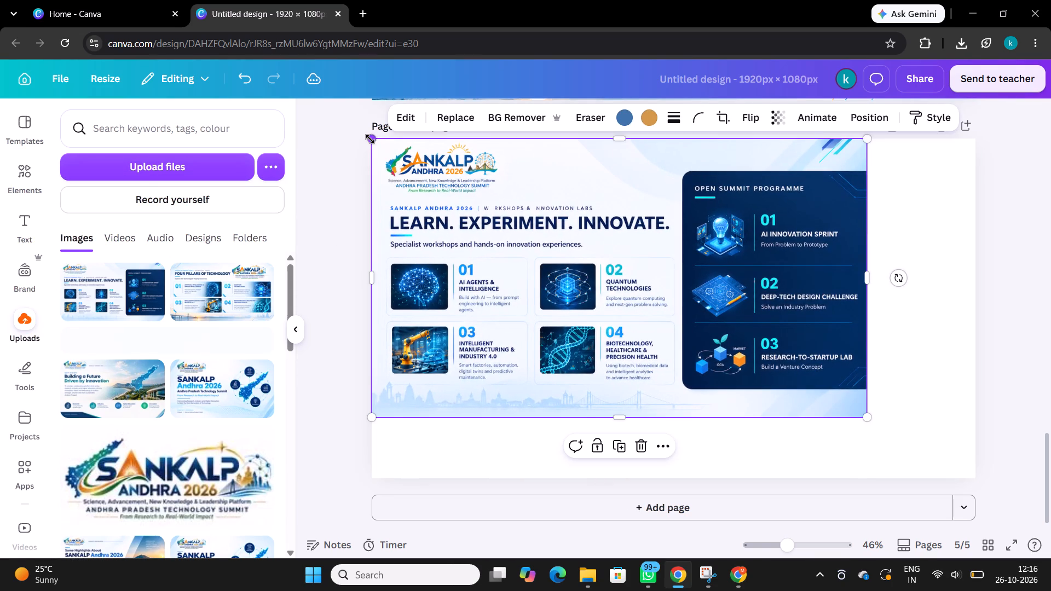
{"action": "left_click_drag", "start_coordinate": [870, 416], "coordinate": [908, 429]}
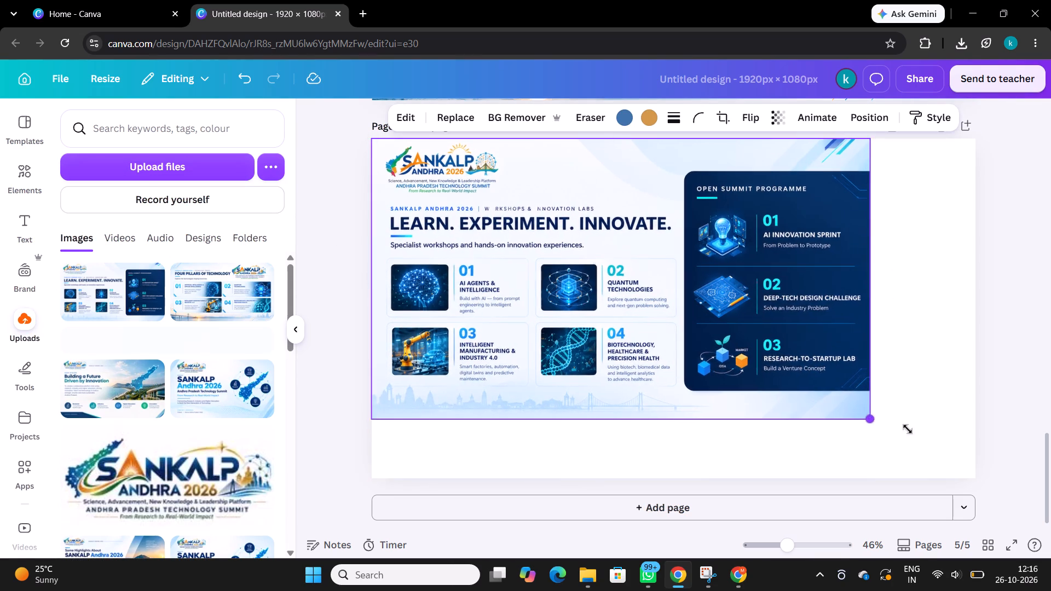
{"action": "left_click_drag", "start_coordinate": [908, 429], "coordinate": [992, 463]}
{"action": "left_click", "coordinate": [996, 456]}
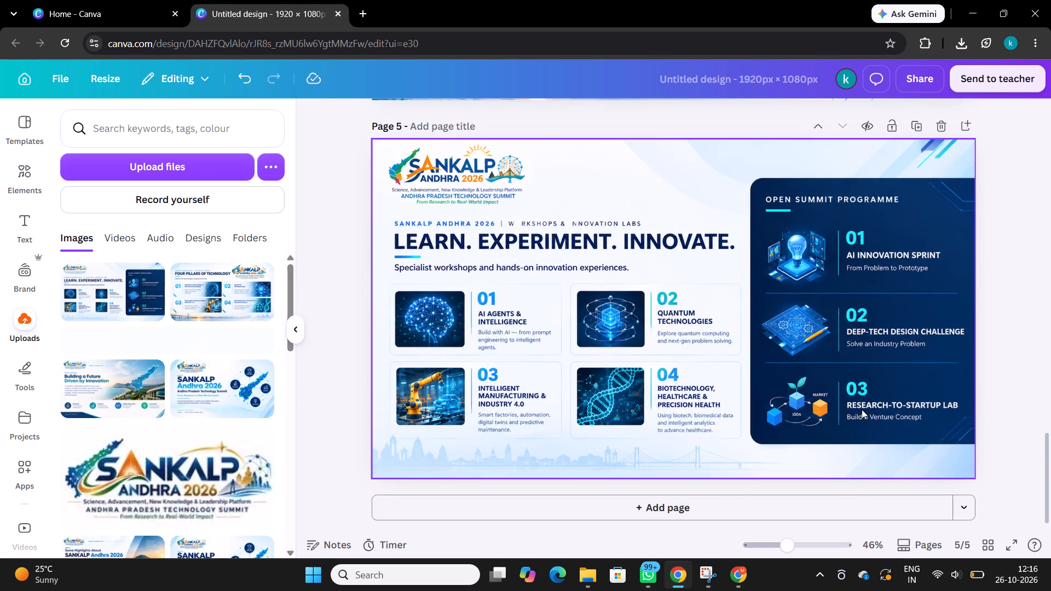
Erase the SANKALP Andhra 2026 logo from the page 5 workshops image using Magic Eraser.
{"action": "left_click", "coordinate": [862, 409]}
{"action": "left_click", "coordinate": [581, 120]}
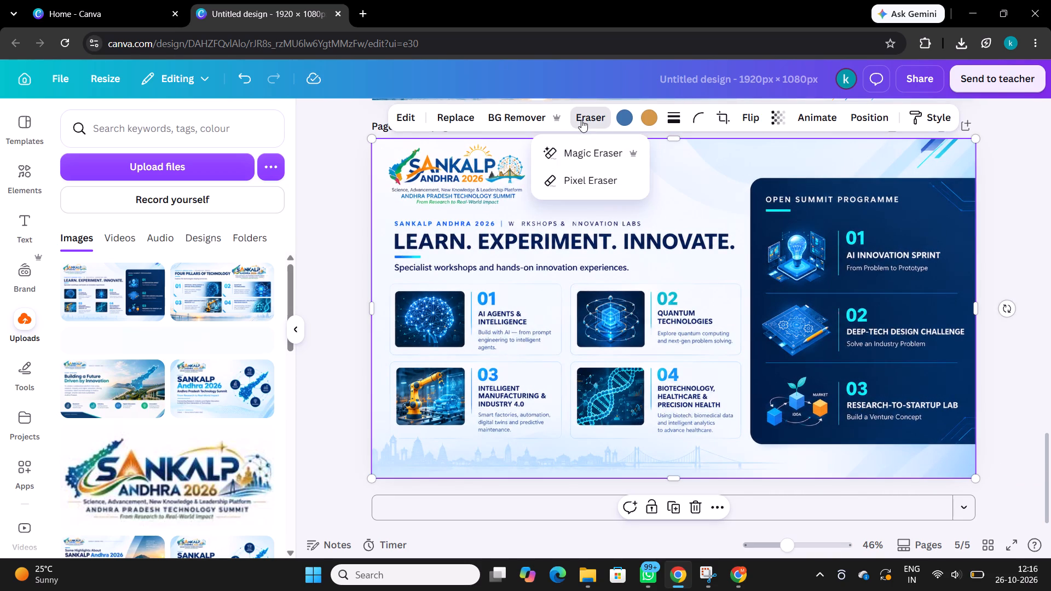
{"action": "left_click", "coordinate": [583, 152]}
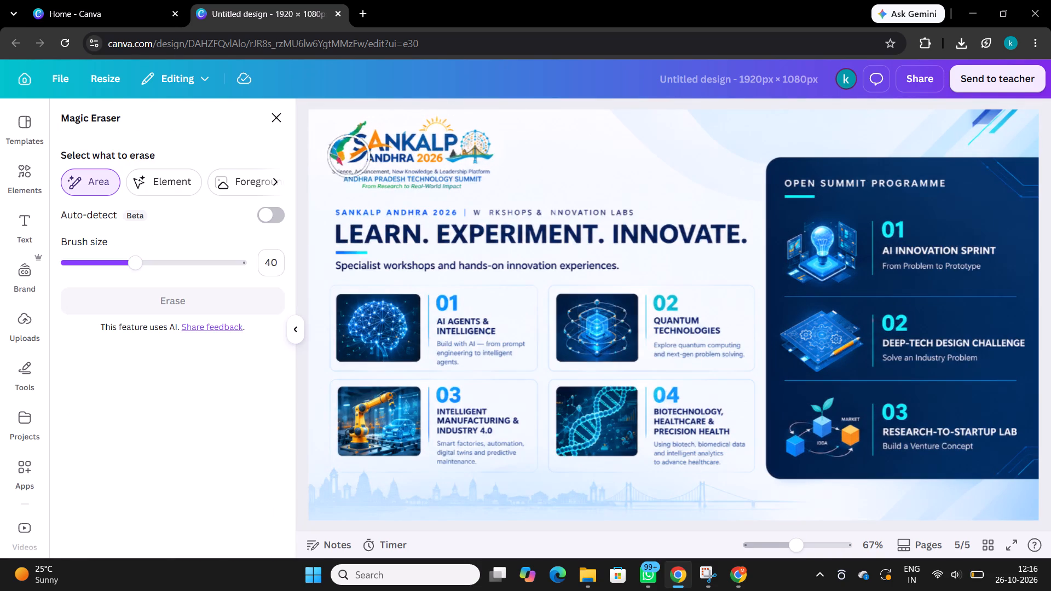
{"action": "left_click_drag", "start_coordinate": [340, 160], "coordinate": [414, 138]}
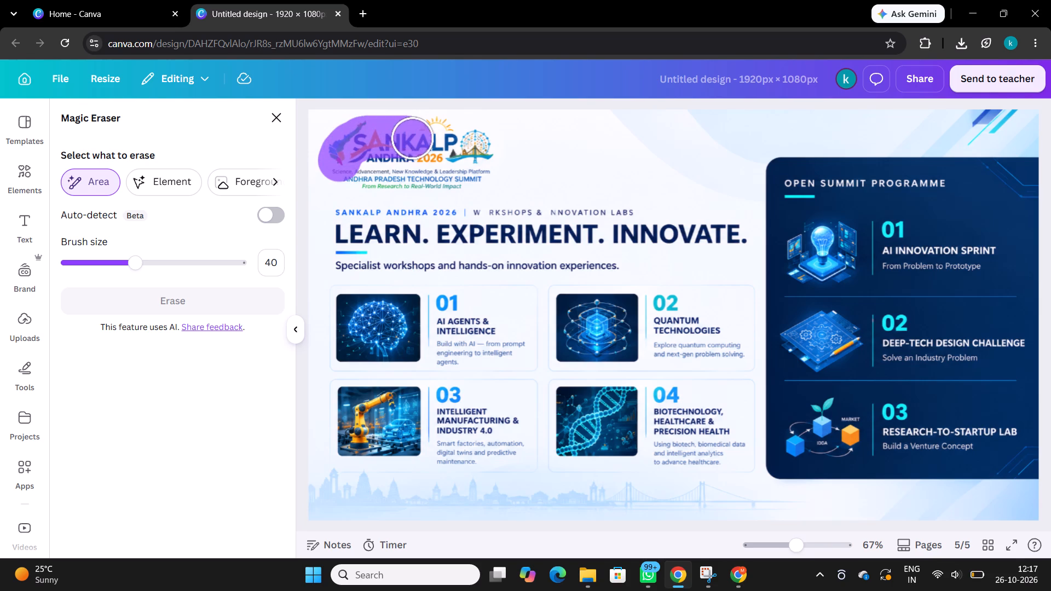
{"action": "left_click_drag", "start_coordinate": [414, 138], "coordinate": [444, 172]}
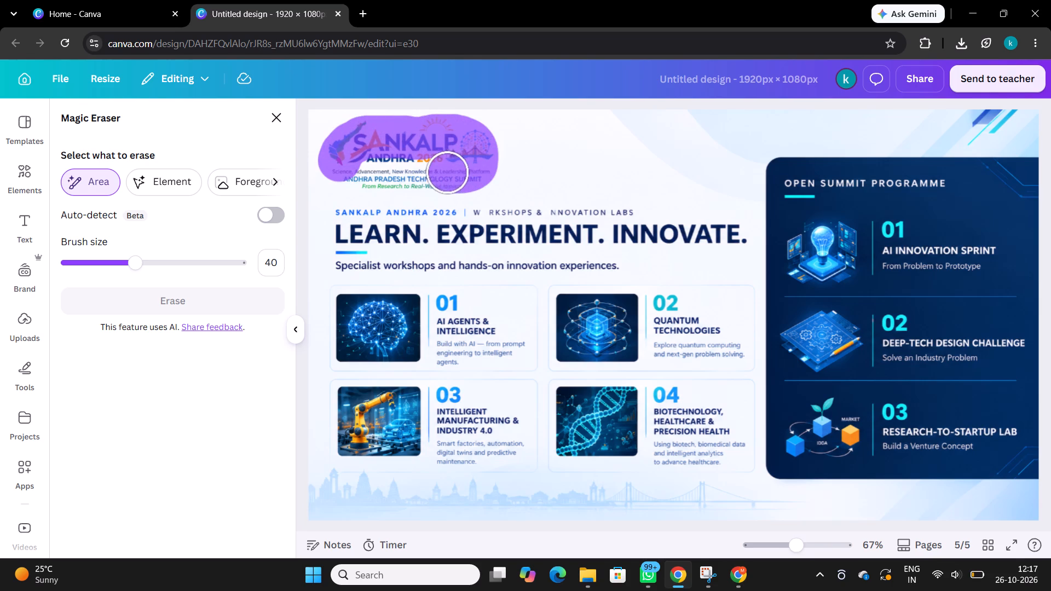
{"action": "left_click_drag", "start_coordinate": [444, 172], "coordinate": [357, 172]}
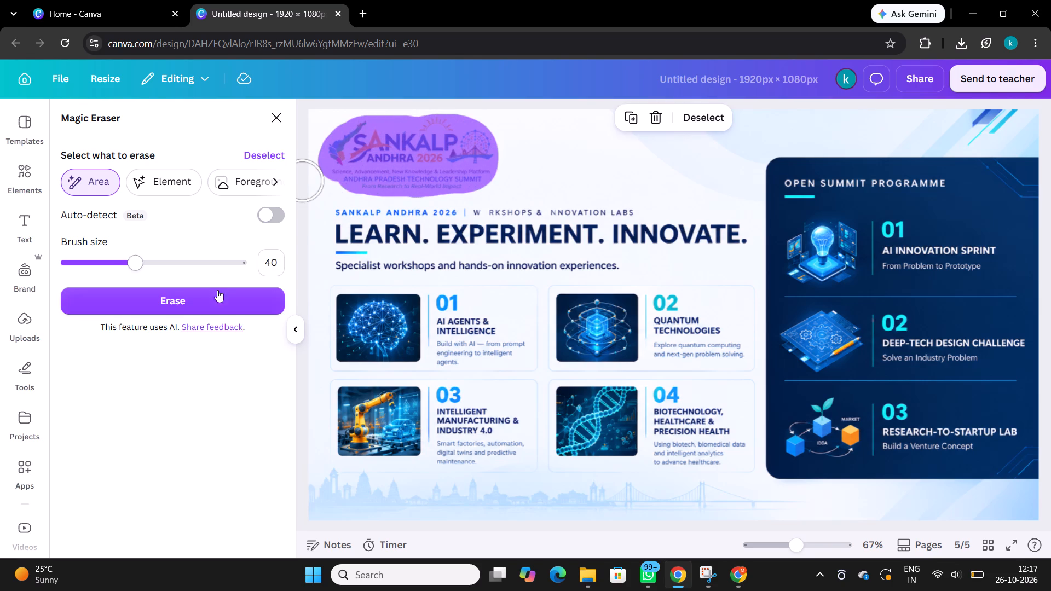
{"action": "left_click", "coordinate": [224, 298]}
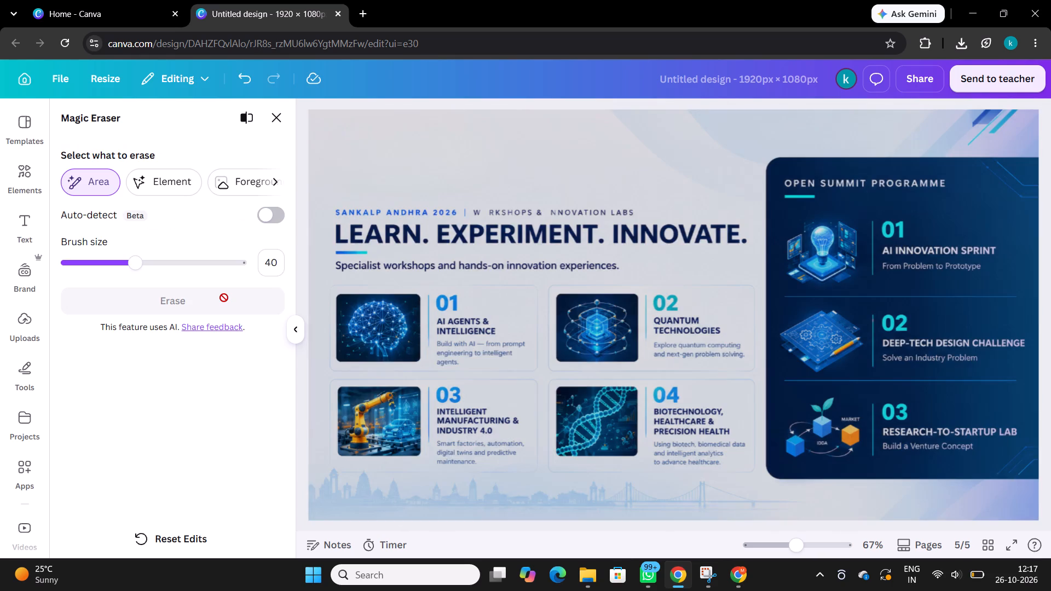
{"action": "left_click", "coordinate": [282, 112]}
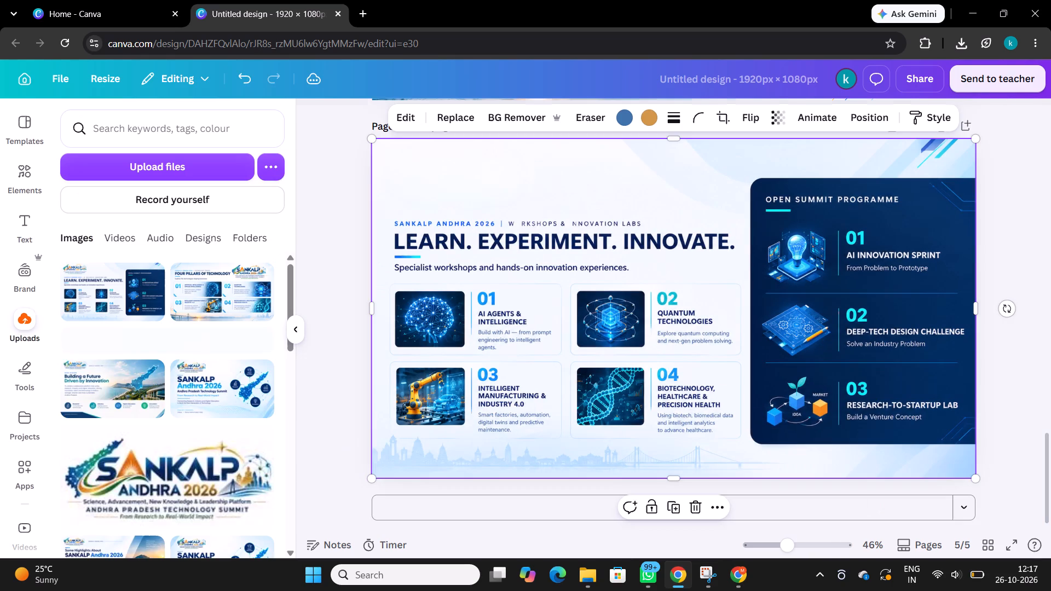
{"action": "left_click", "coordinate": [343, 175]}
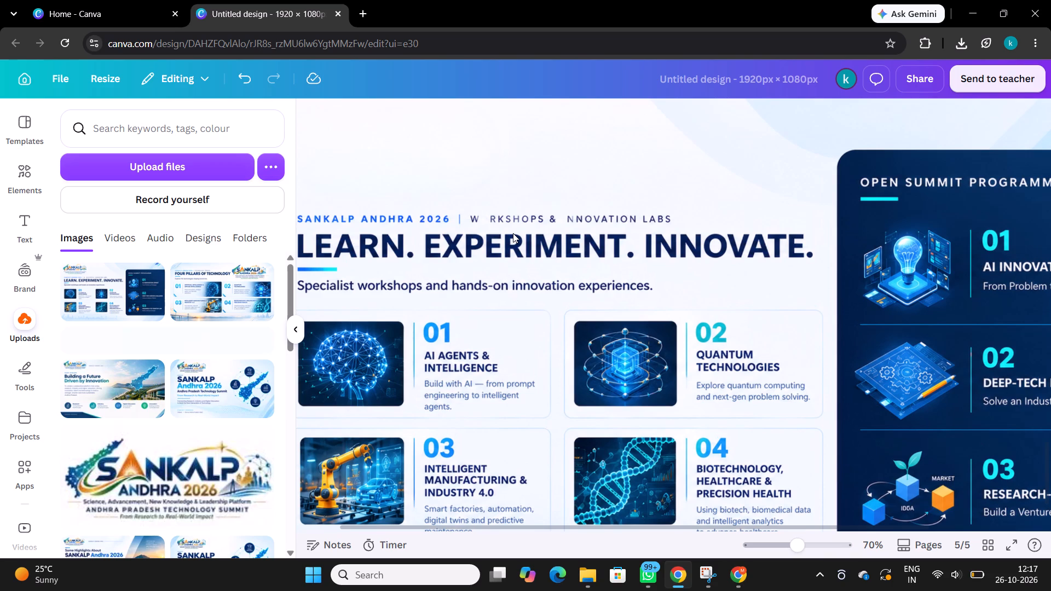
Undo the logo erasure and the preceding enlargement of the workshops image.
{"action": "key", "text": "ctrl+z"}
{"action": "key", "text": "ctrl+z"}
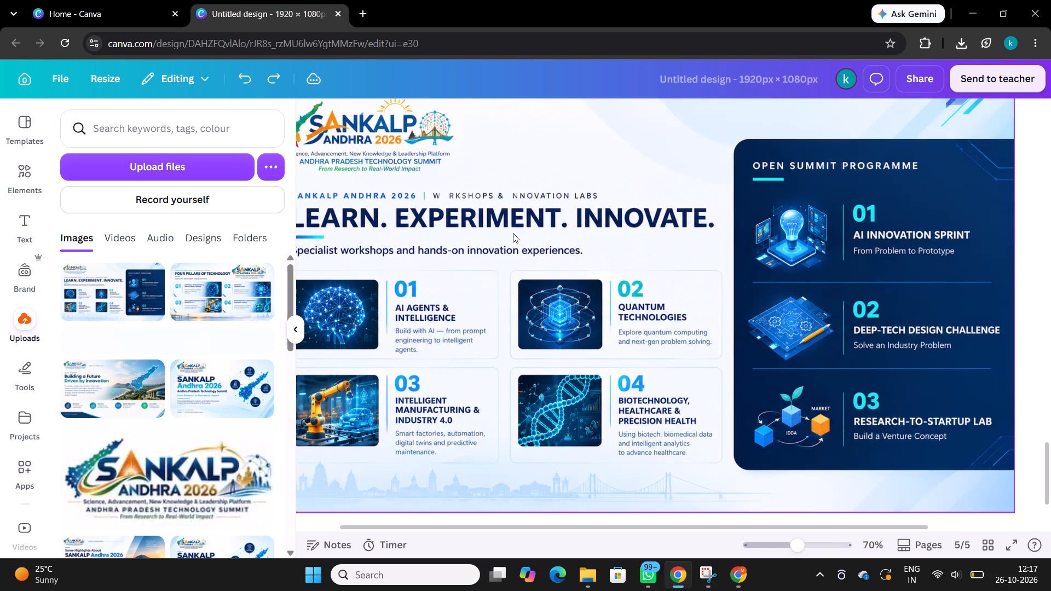
Use Magic Eraser to remove the logo and the small "SANKALP ANDHRA 2026" workshops line above the heading in the page 5 image.
{"action": "scroll", "coordinate": [513, 233], "scroll_direction": "right", "scroll_amount": 2}
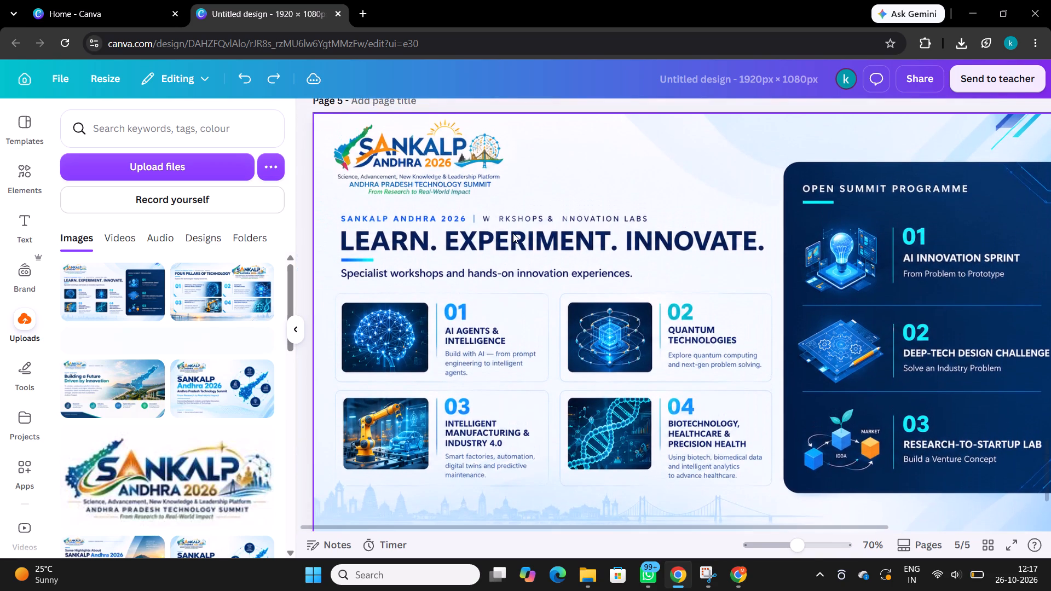
{"action": "left_click", "coordinate": [513, 233]}
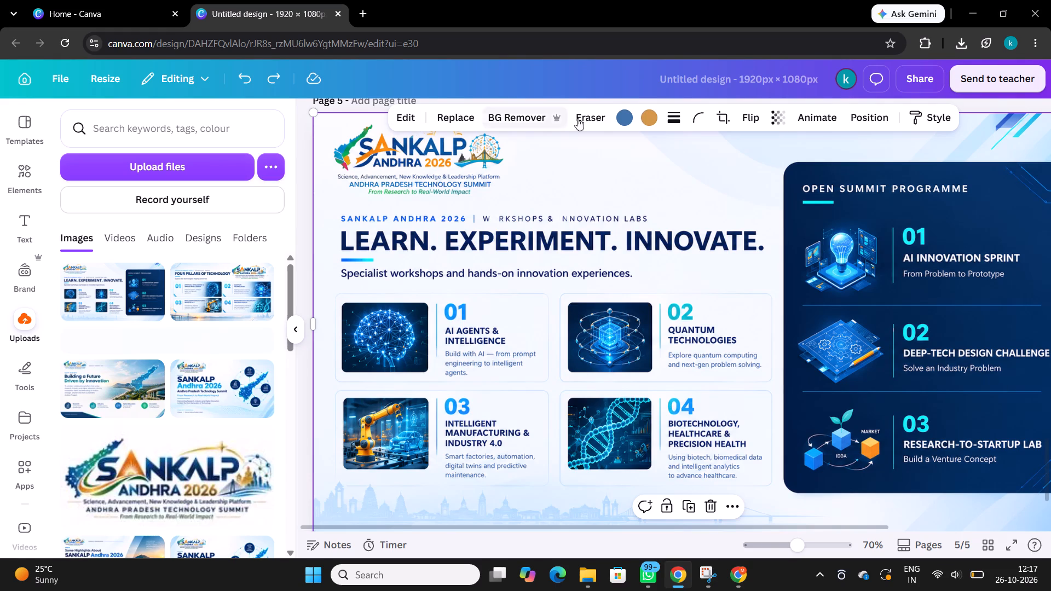
{"action": "left_click", "coordinate": [590, 113]}
{"action": "left_click", "coordinate": [587, 152]}
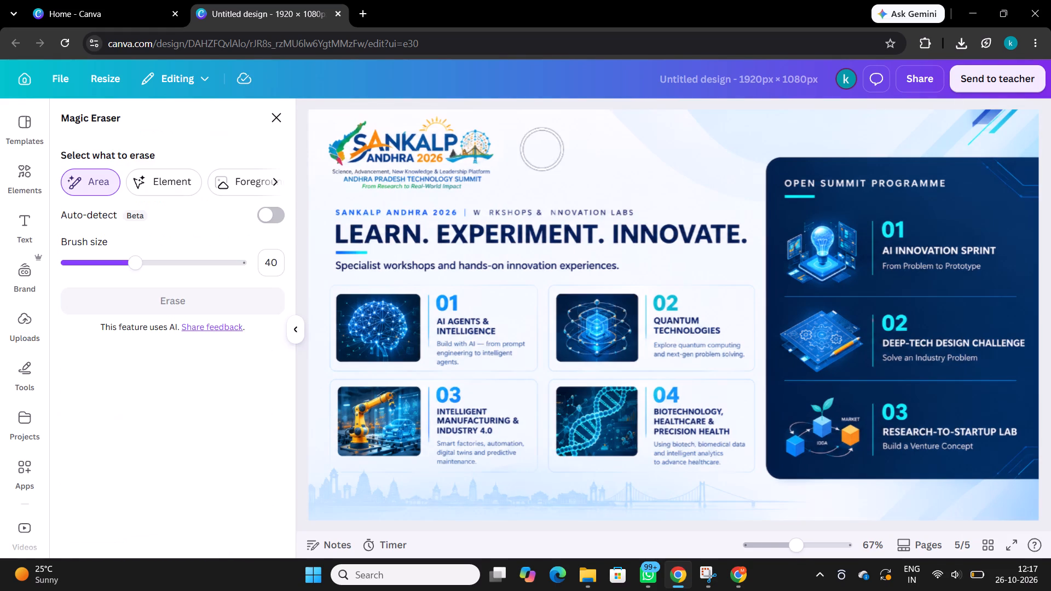
{"action": "left_click_drag", "start_coordinate": [342, 169], "coordinate": [362, 139]}
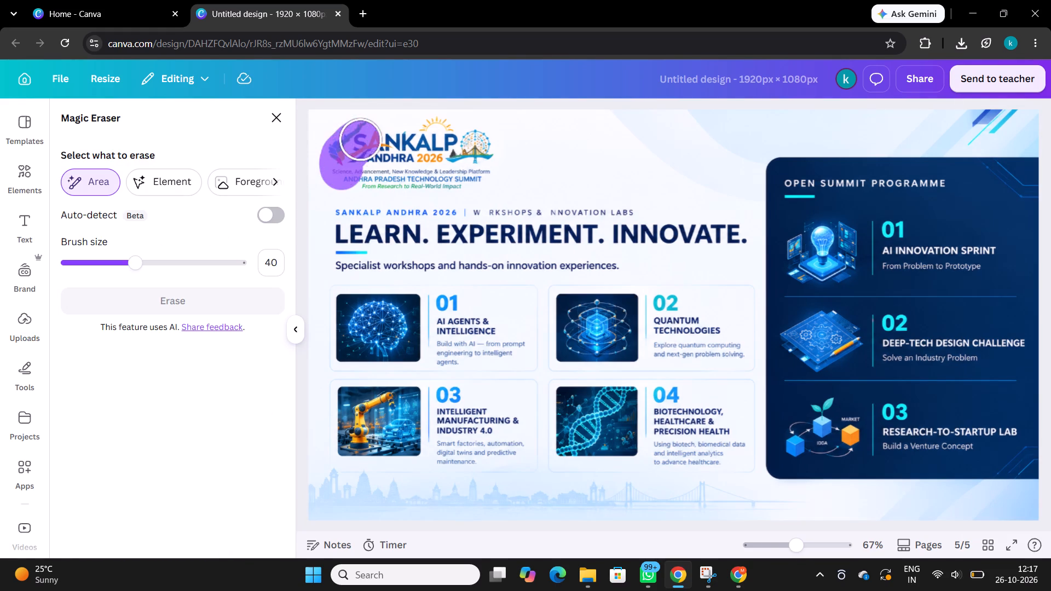
{"action": "left_click_drag", "start_coordinate": [362, 139], "coordinate": [369, 177]}
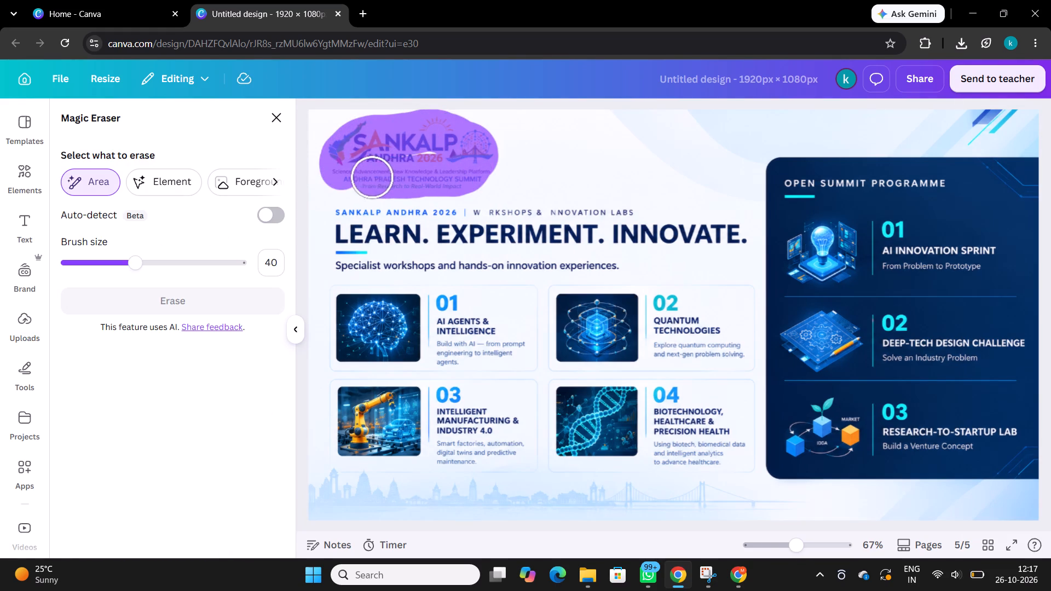
{"action": "left_click_drag", "start_coordinate": [369, 177], "coordinate": [434, 156]}
{"action": "left_click_drag", "start_coordinate": [349, 198], "coordinate": [353, 199]}
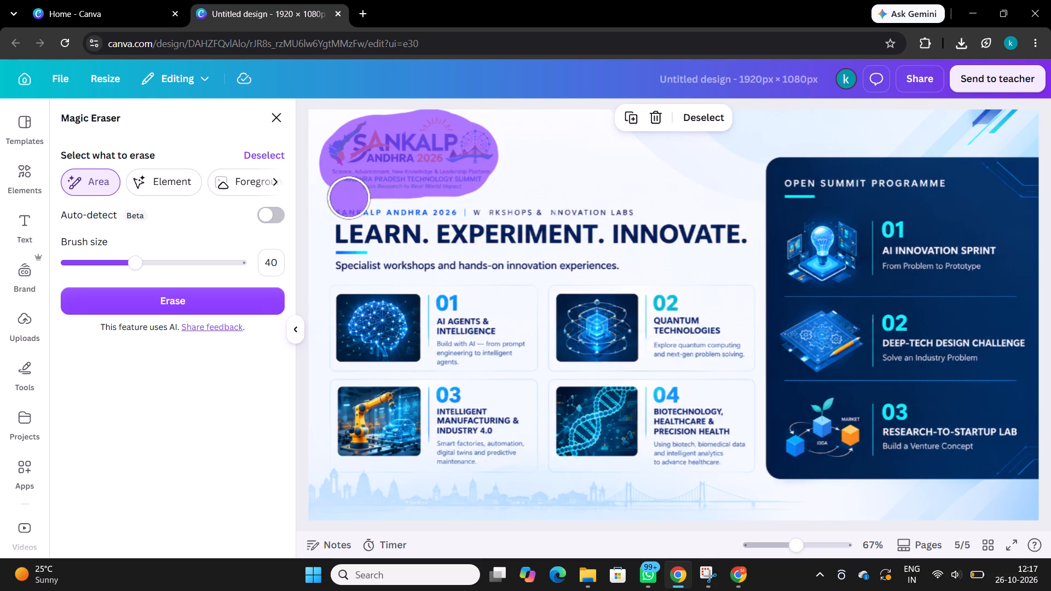
{"action": "left_click_drag", "start_coordinate": [353, 199], "coordinate": [510, 200]}
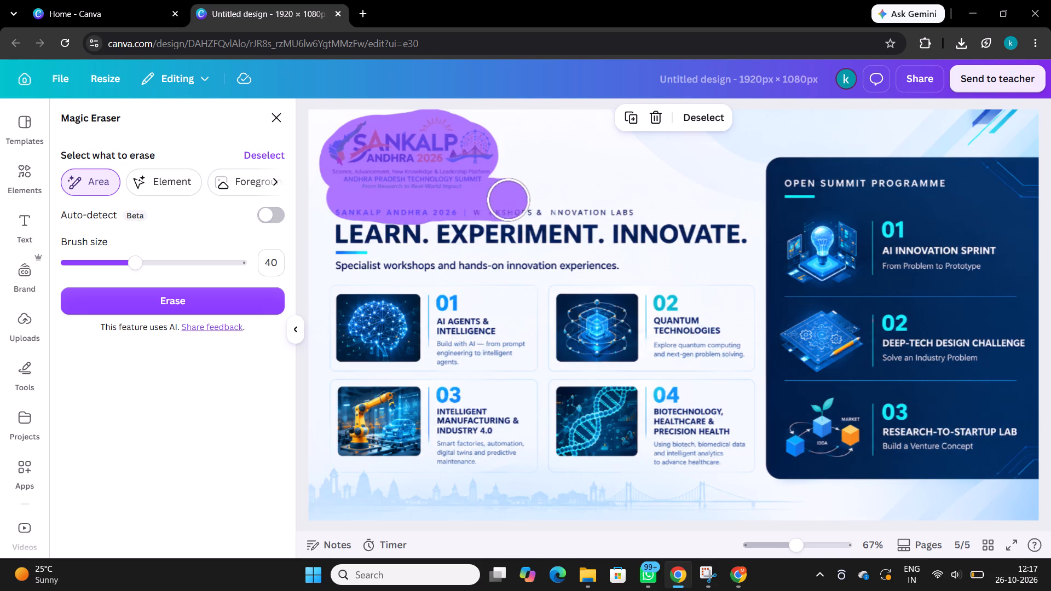
{"action": "left_click_drag", "start_coordinate": [510, 200], "coordinate": [532, 202]}
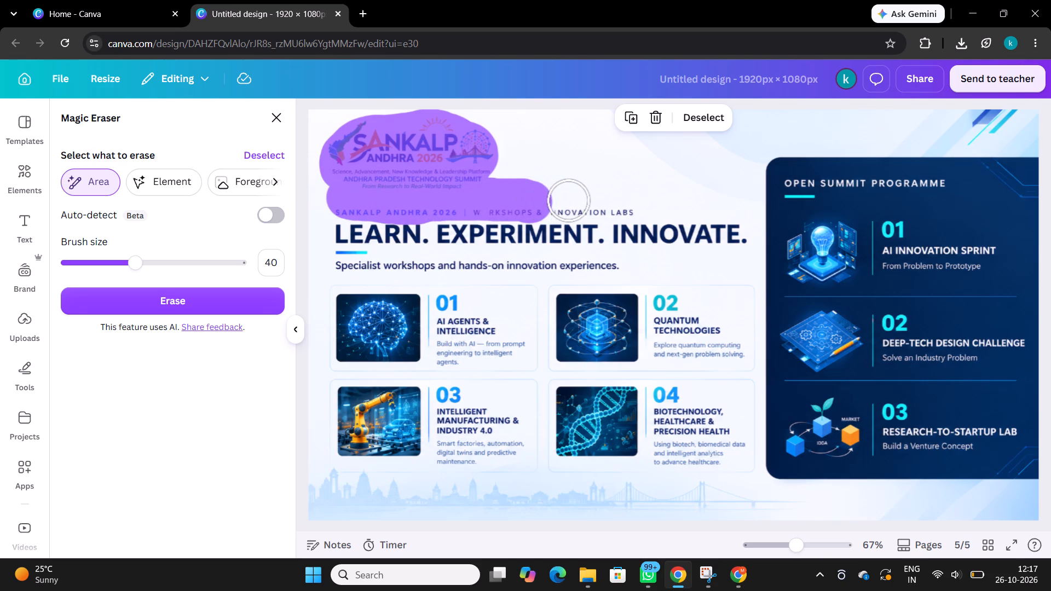
{"action": "left_click_drag", "start_coordinate": [555, 202], "coordinate": [609, 201]}
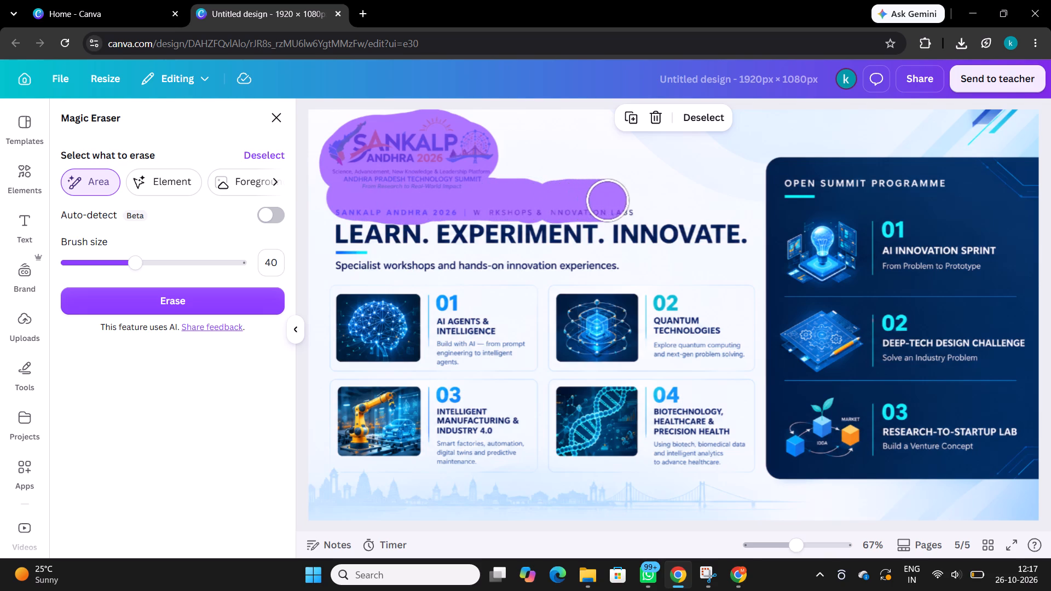
{"action": "left_click_drag", "start_coordinate": [609, 201], "coordinate": [623, 201]}
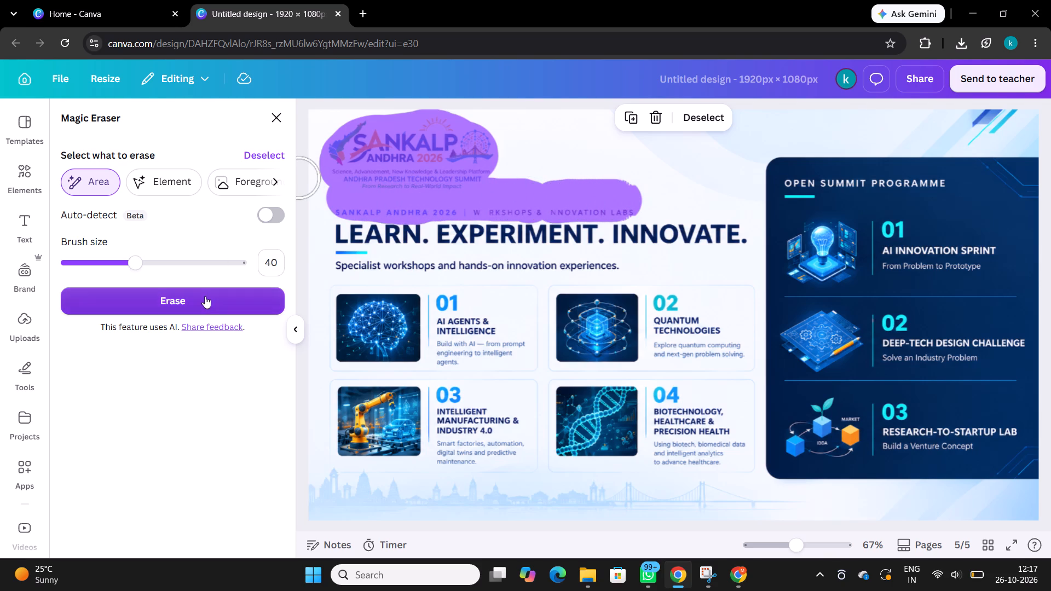
{"action": "left_click", "coordinate": [205, 296]}
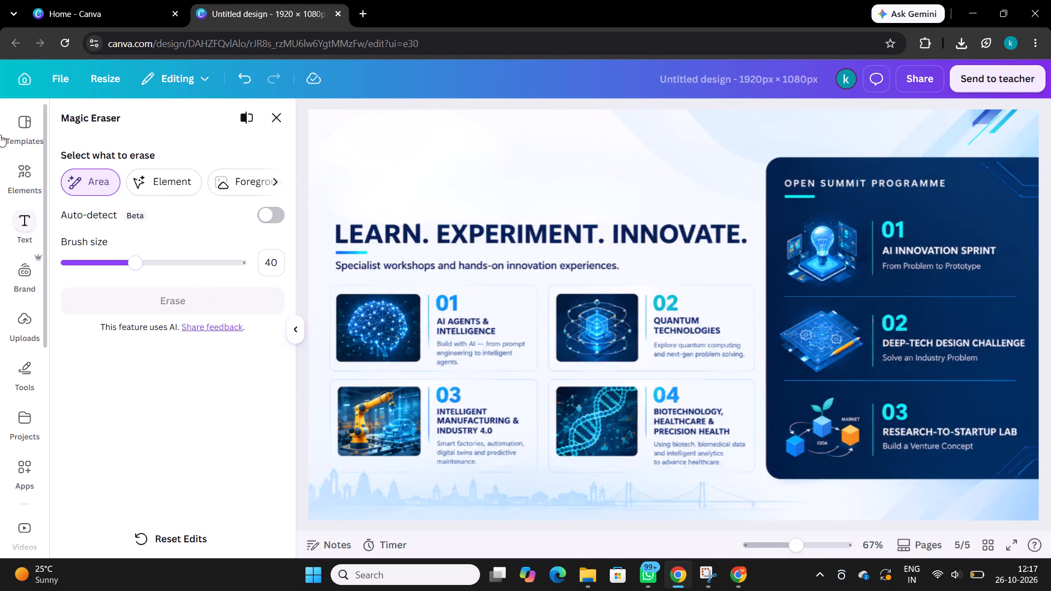
{"action": "left_click", "coordinate": [274, 115]}
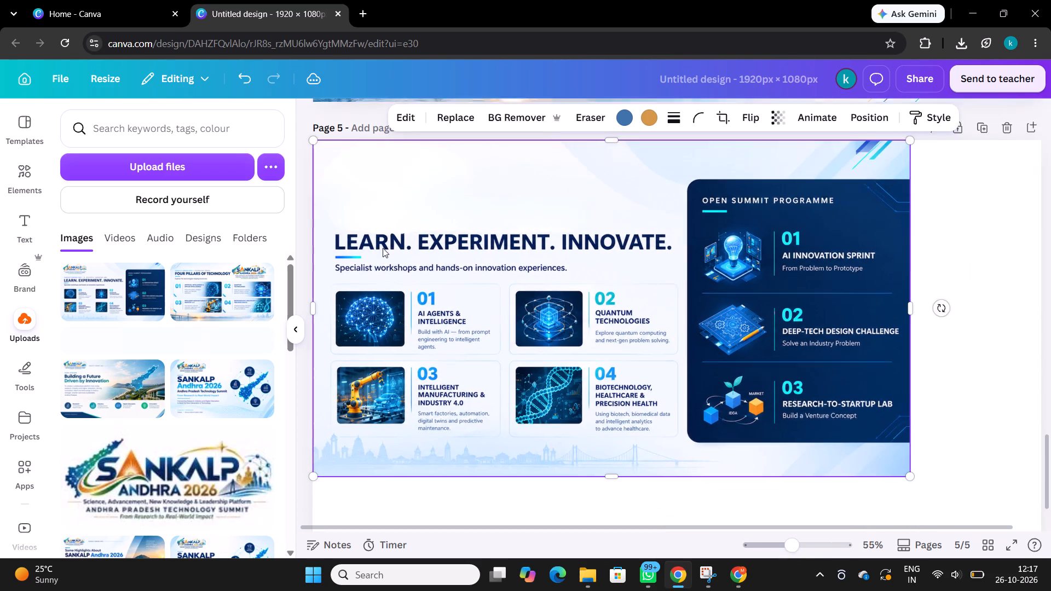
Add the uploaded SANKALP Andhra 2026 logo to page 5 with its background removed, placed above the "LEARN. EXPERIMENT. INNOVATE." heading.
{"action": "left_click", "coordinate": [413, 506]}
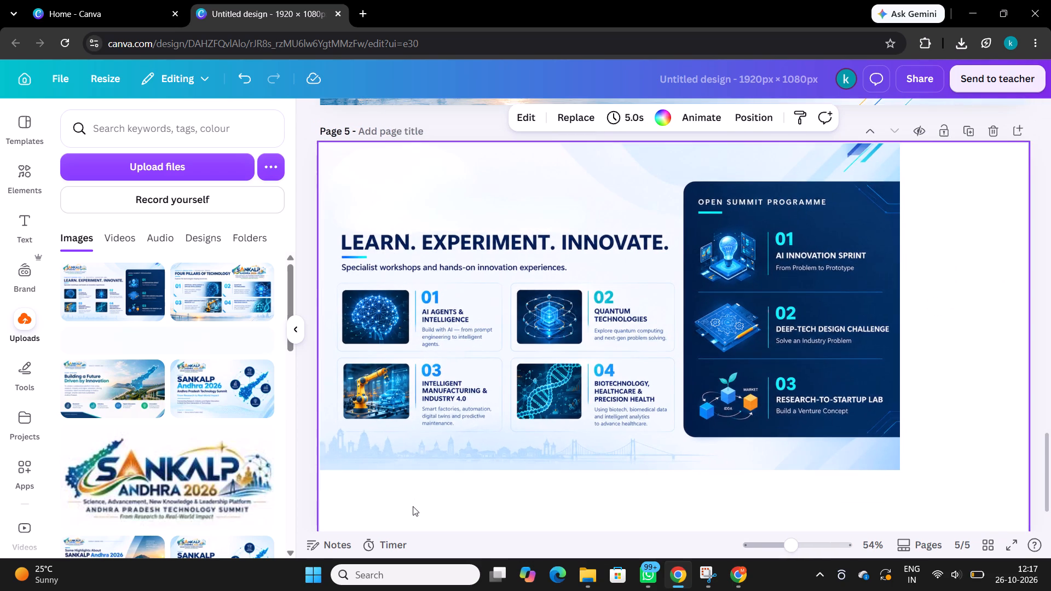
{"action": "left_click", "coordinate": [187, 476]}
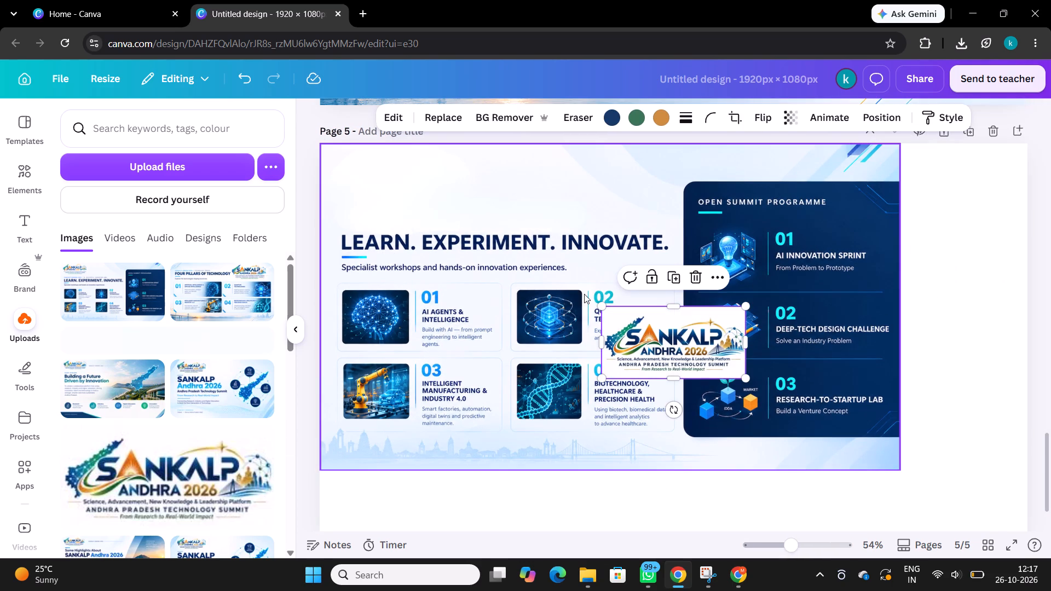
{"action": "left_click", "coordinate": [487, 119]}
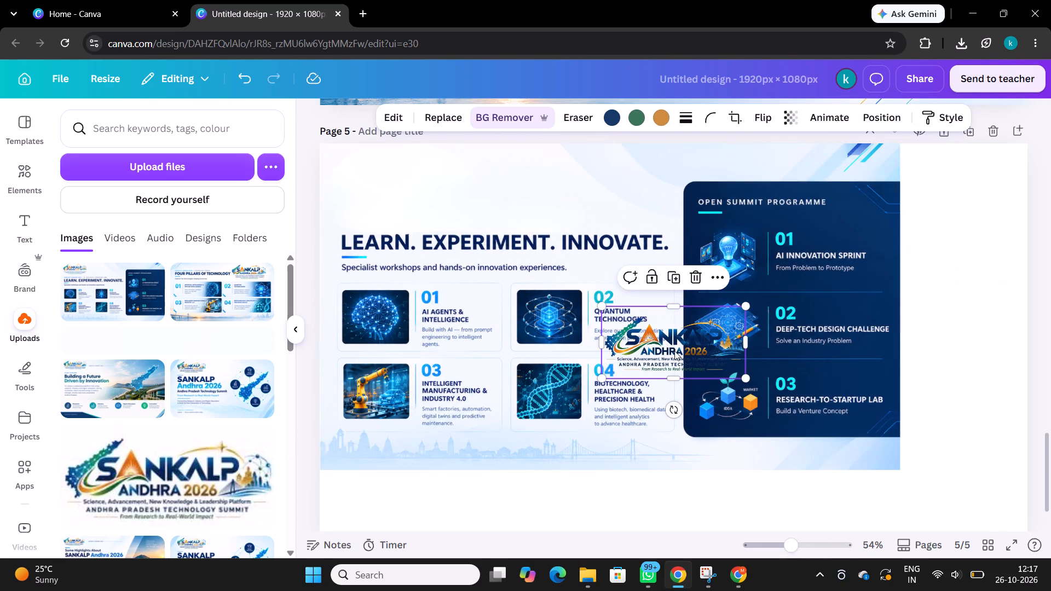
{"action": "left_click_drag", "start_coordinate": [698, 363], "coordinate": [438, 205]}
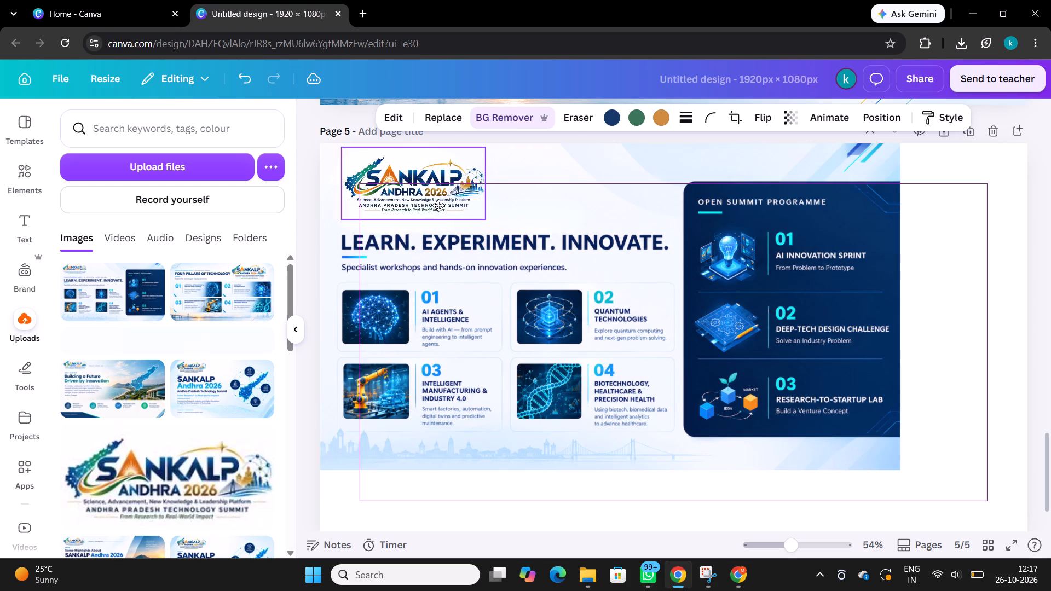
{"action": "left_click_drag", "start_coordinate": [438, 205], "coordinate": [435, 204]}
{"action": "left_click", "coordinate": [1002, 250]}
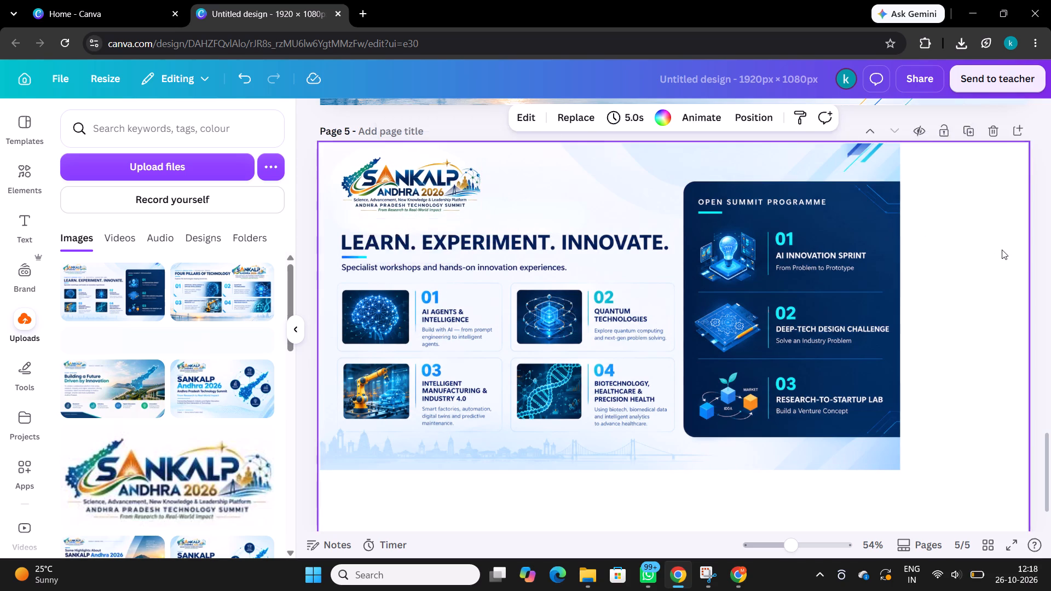
Enlarge the workshops image from its lower-right corner so it covers all of page 5.
{"action": "scroll", "coordinate": [1002, 250], "scroll_direction": "down", "scroll_amount": 1}
{"action": "left_click", "coordinate": [751, 331]}
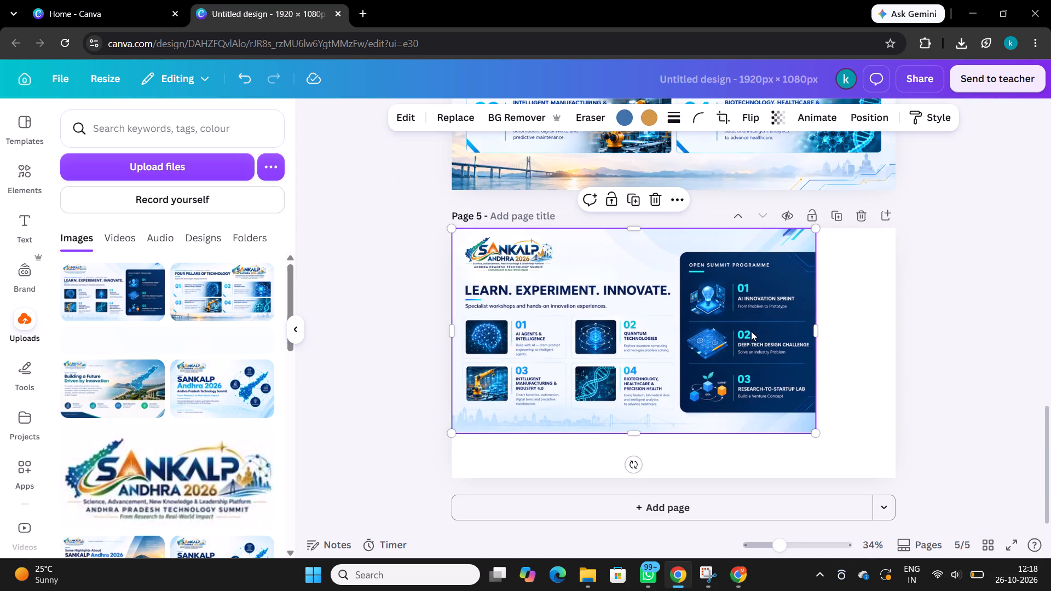
{"action": "left_click_drag", "start_coordinate": [813, 432], "coordinate": [883, 452]}
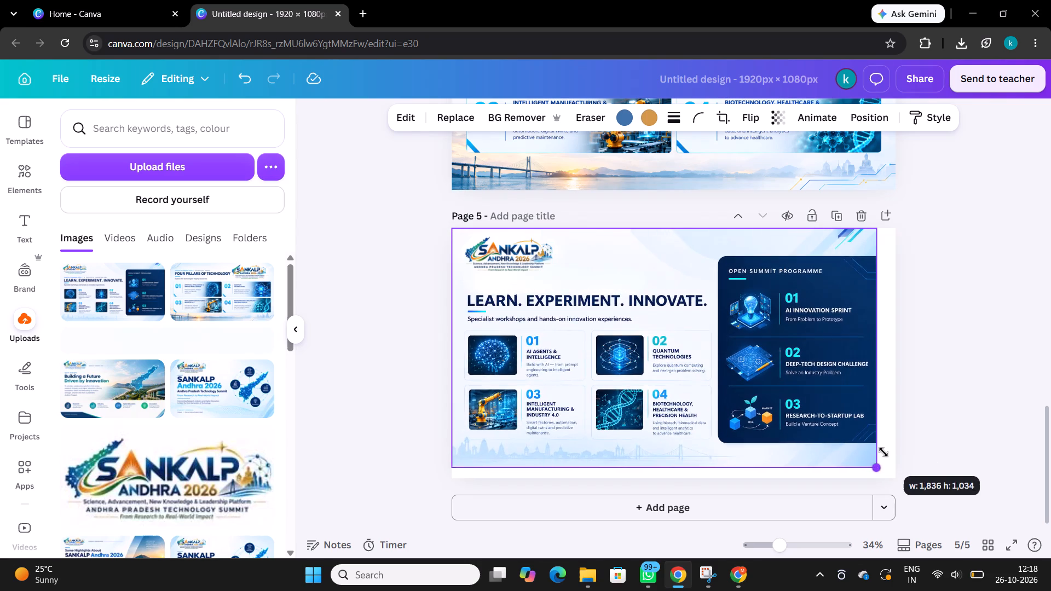
{"action": "left_click_drag", "start_coordinate": [883, 452], "coordinate": [908, 460]}
{"action": "left_click", "coordinate": [953, 391]}
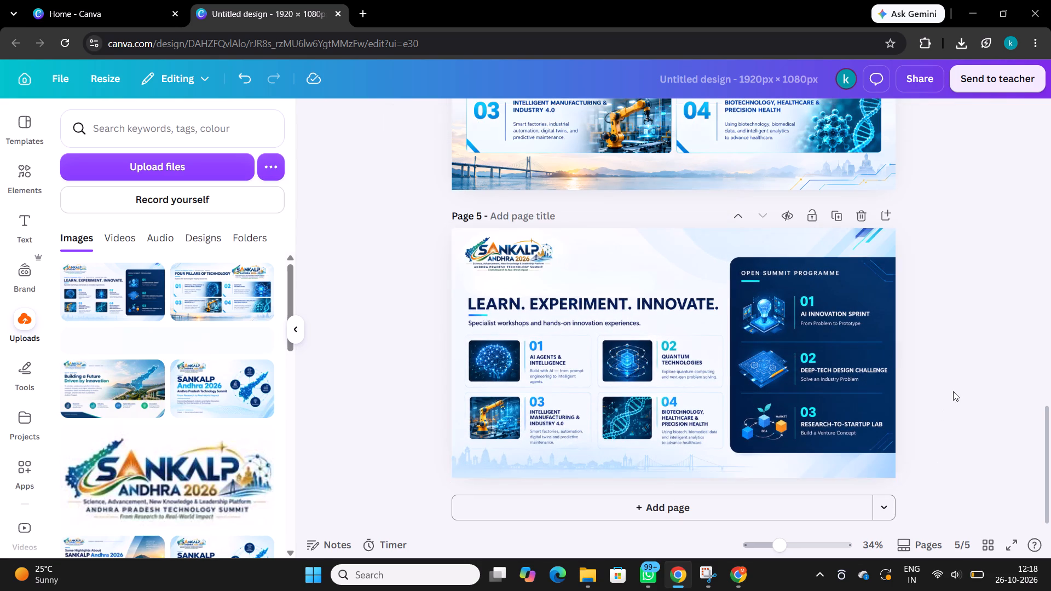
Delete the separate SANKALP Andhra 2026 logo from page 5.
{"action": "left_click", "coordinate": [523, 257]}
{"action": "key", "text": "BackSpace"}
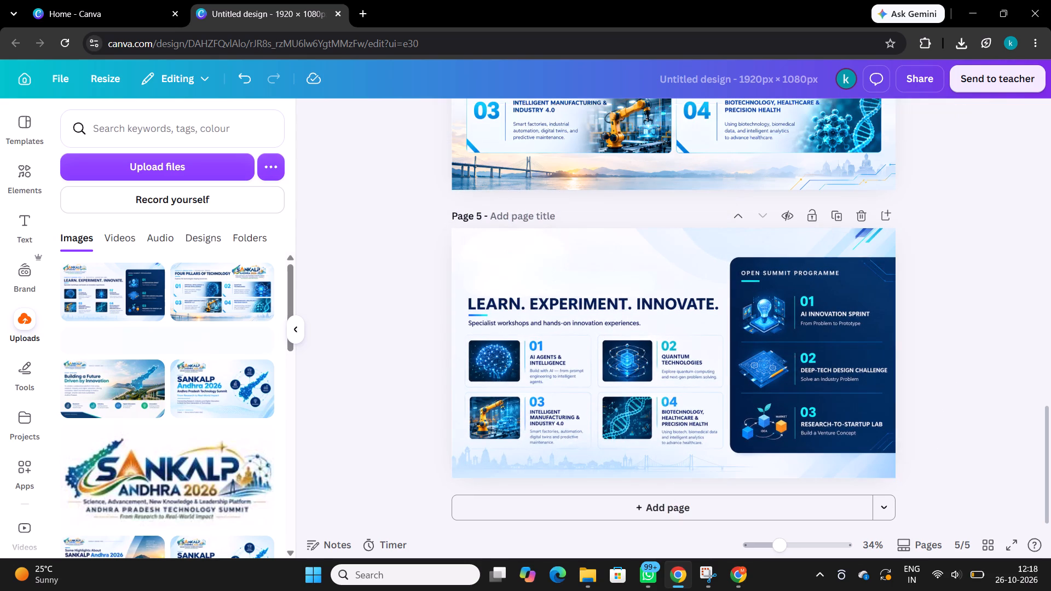
Copy the background-free SANKALP Andhra 2026 logo from page 3 and paste it onto page 5.
{"action": "scroll", "coordinate": [523, 257], "scroll_direction": "up", "scroll_amount": 4}
{"action": "scroll", "coordinate": [573, 177], "scroll_direction": "up", "scroll_amount": 3}
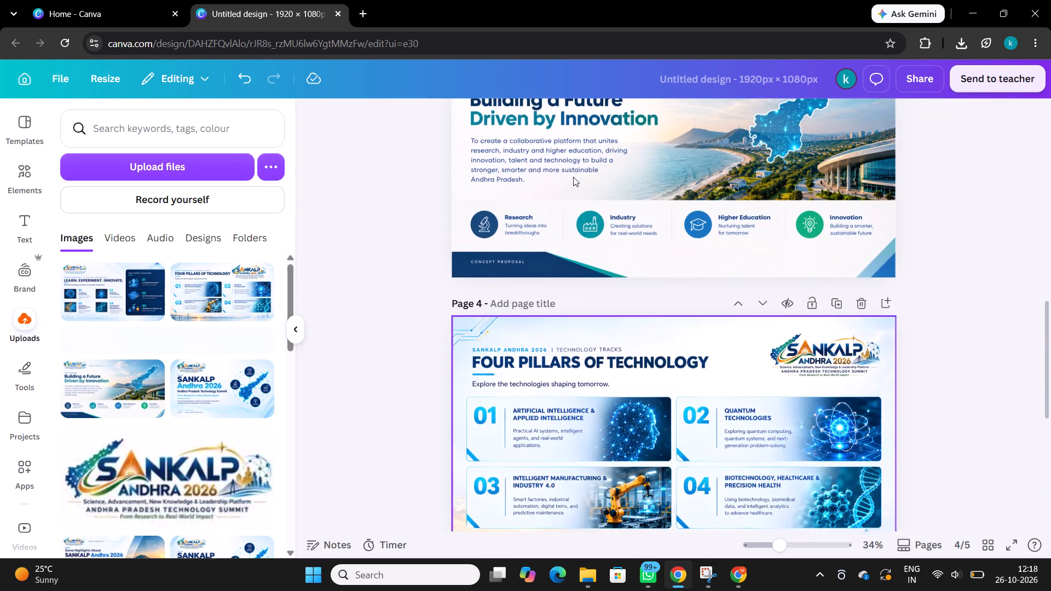
{"action": "scroll", "coordinate": [573, 177], "scroll_direction": "up", "scroll_amount": 1}
{"action": "left_click", "coordinate": [523, 168]}
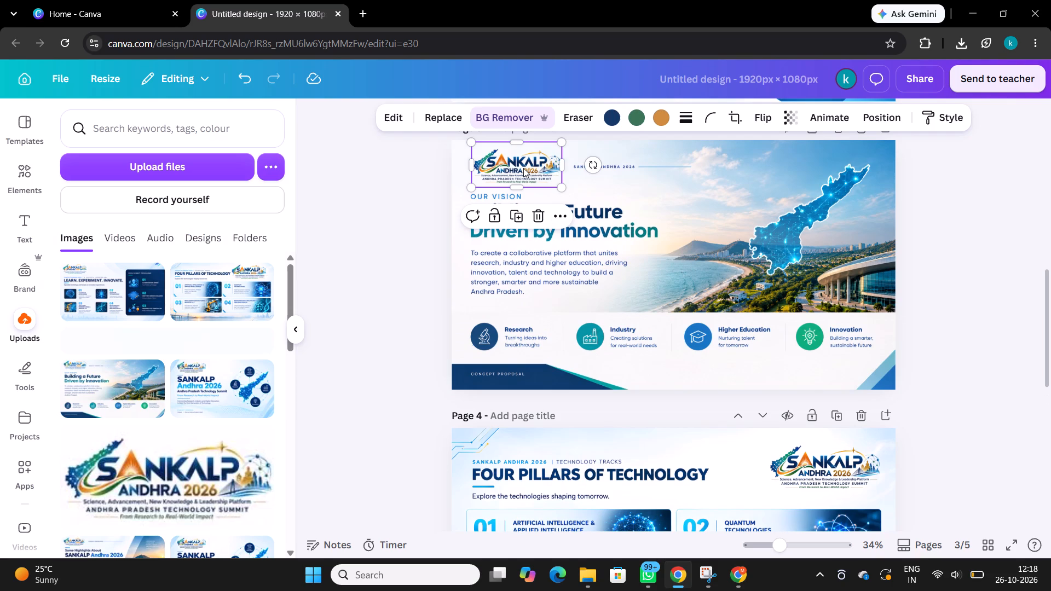
{"action": "key", "text": "ctrl+c"}
{"action": "scroll", "coordinate": [619, 366], "scroll_direction": "down", "scroll_amount": 6}
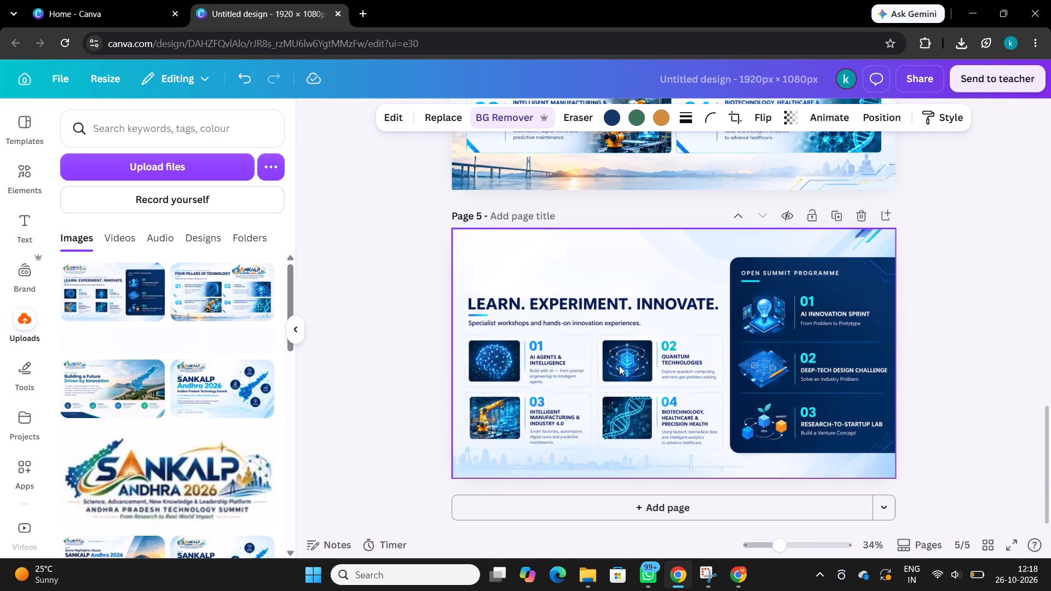
{"action": "left_click", "coordinate": [616, 262]}
{"action": "key", "text": "ctrl+v"}
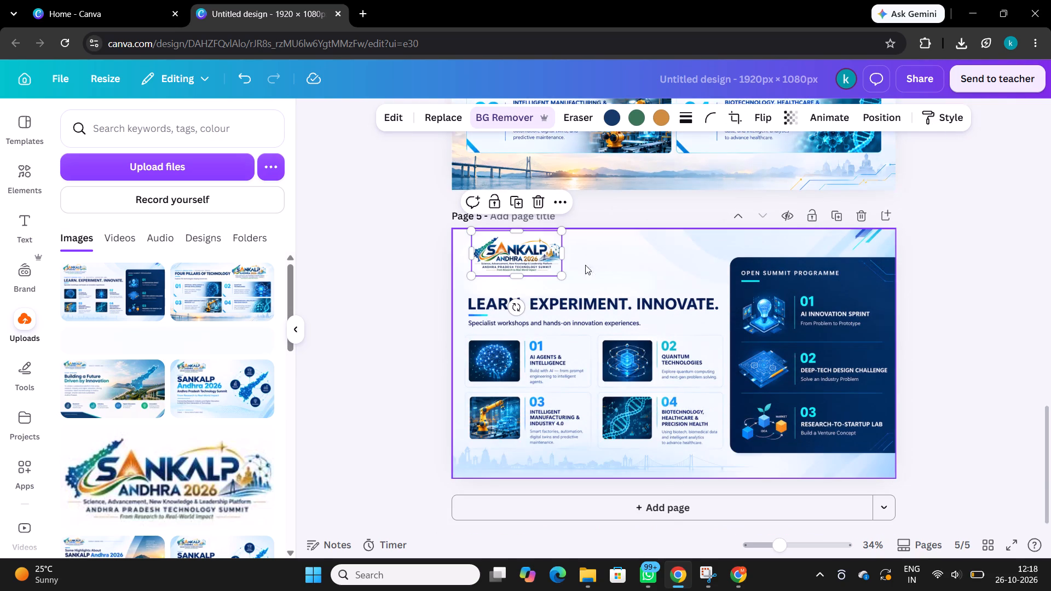
Enlarge the pasted page 5 logo slightly from its lower-right corner and place it just above the "LEARN. EXPERIMENT. INNOVATE." heading.
{"action": "left_click", "coordinate": [557, 275]}
{"action": "left_click_drag", "start_coordinate": [557, 275], "coordinate": [568, 283]}
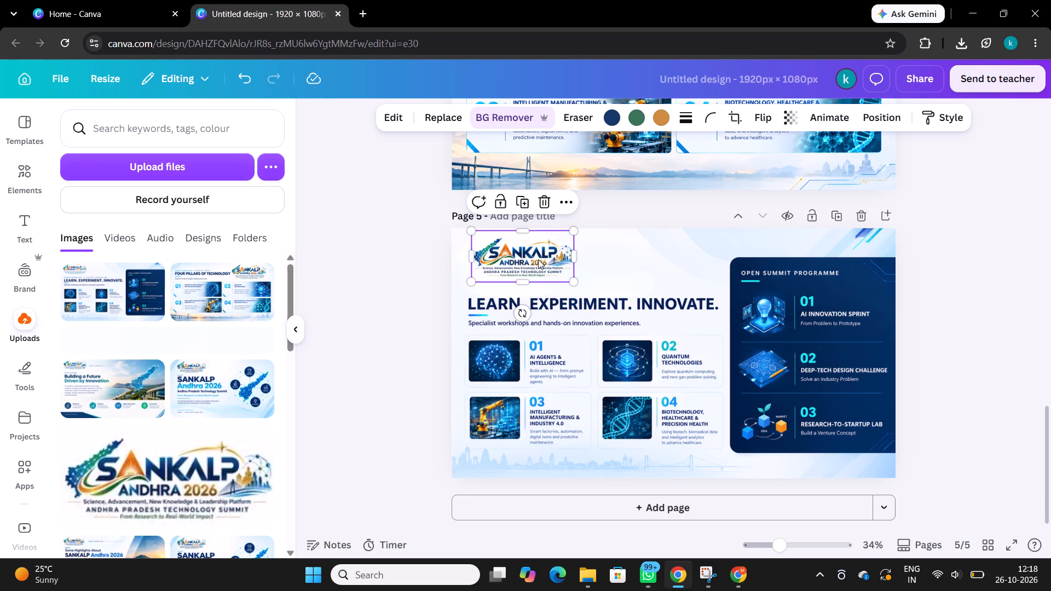
{"action": "left_click_drag", "start_coordinate": [538, 259], "coordinate": [535, 264]}
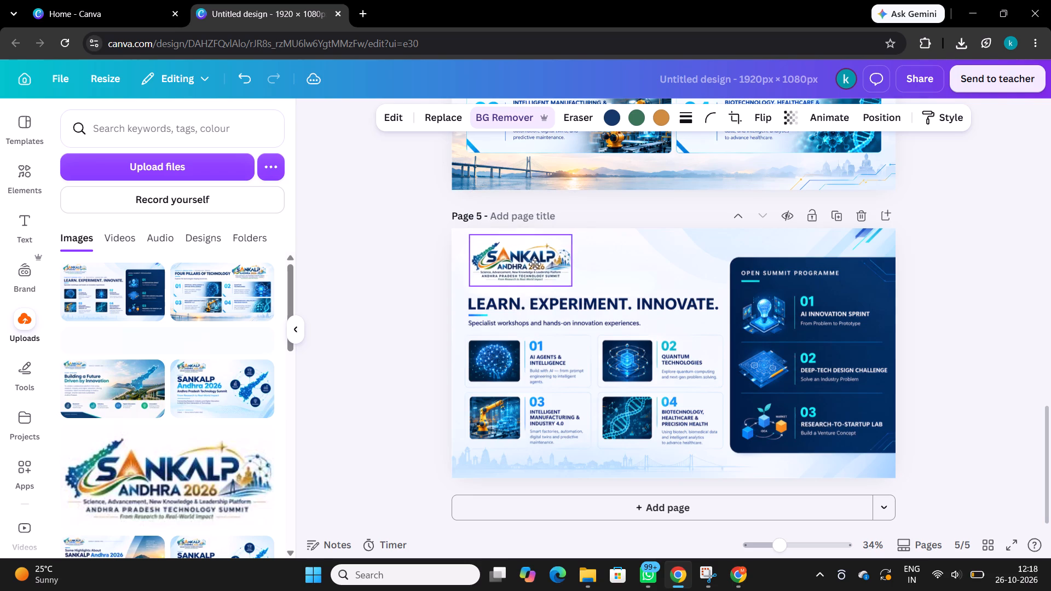
{"action": "left_click_drag", "start_coordinate": [535, 264], "coordinate": [532, 263]}
{"action": "left_click", "coordinate": [962, 258]}
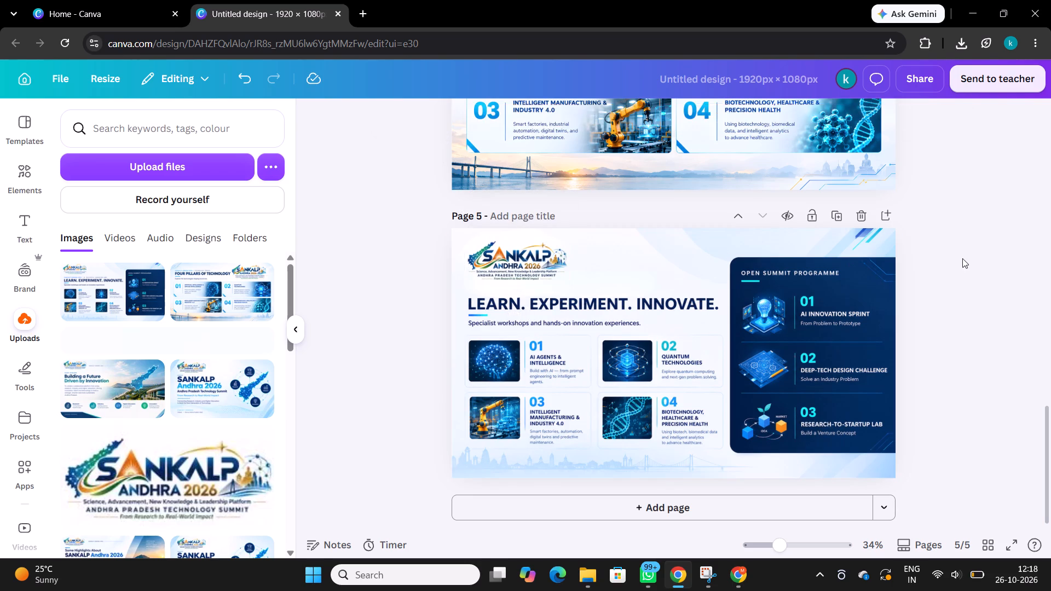
{"action": "scroll", "coordinate": [962, 258], "scroll_direction": "down", "scroll_amount": 1}
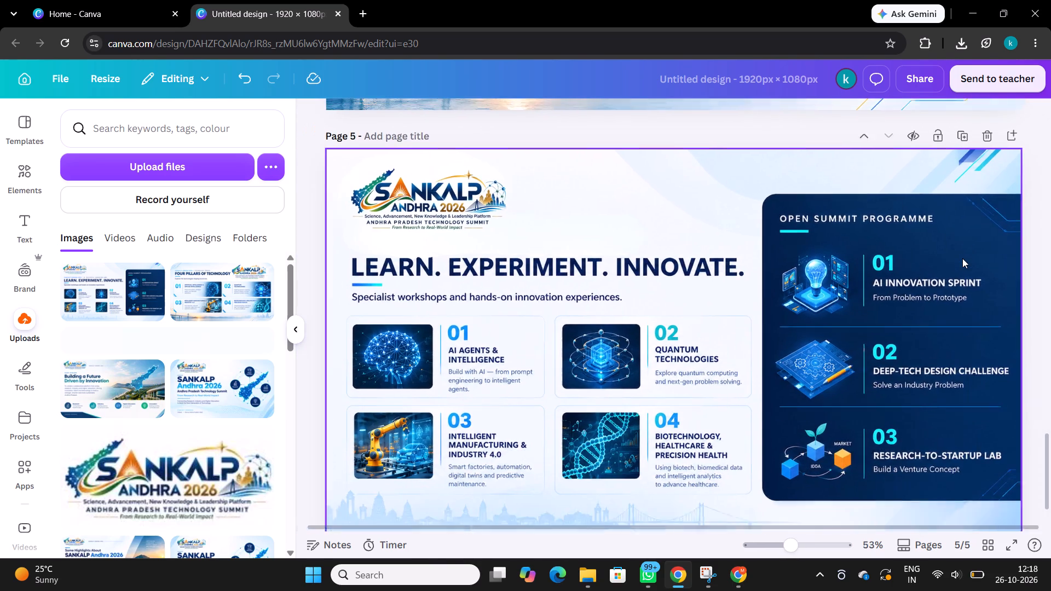
{"action": "scroll", "coordinate": [639, 271], "scroll_direction": "down", "scroll_amount": 1}
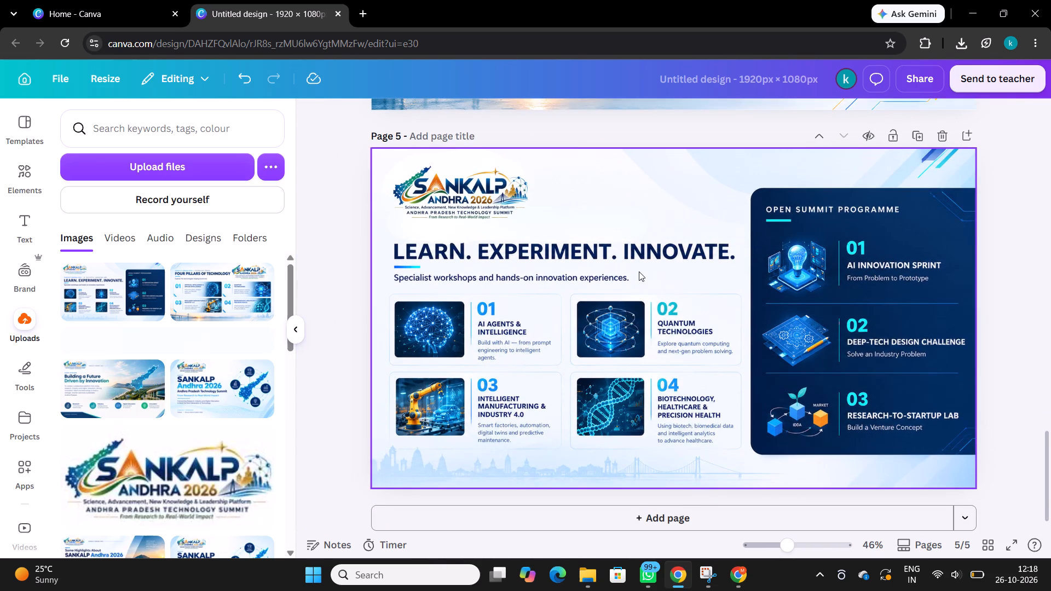
{"action": "left_click", "coordinate": [378, 263]}
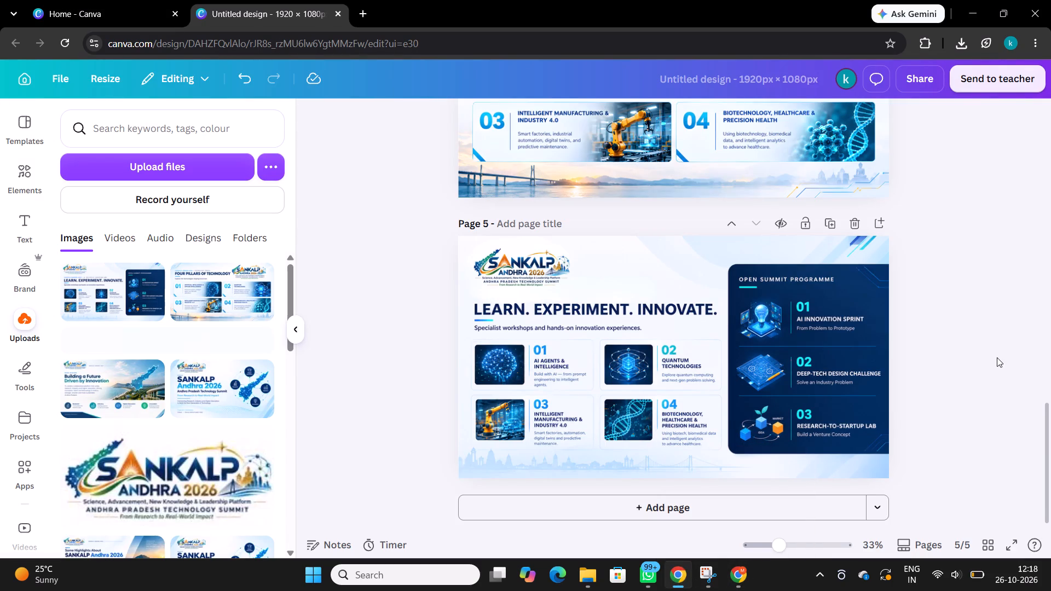
Enlarge the page 5 logo from its upper-left corner to about 460 × 230 px and align it with the heading's left edge.
{"action": "left_click", "coordinate": [509, 253]}
{"action": "left_click_drag", "start_coordinate": [472, 242], "coordinate": [470, 237]}
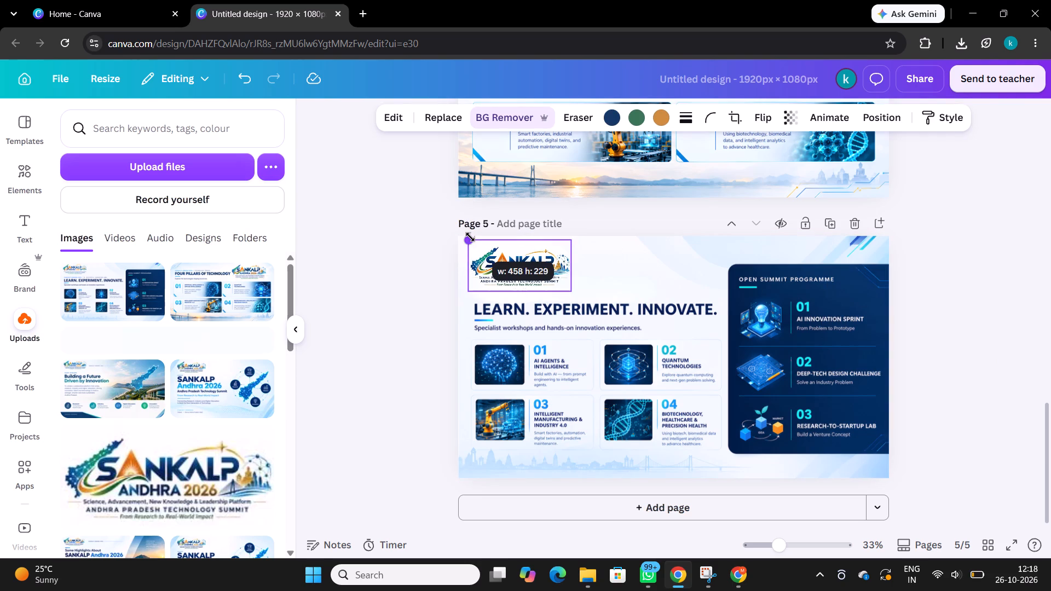
{"action": "left_click_drag", "start_coordinate": [470, 237], "coordinate": [470, 236]}
{"action": "double_click", "coordinate": [532, 287]}
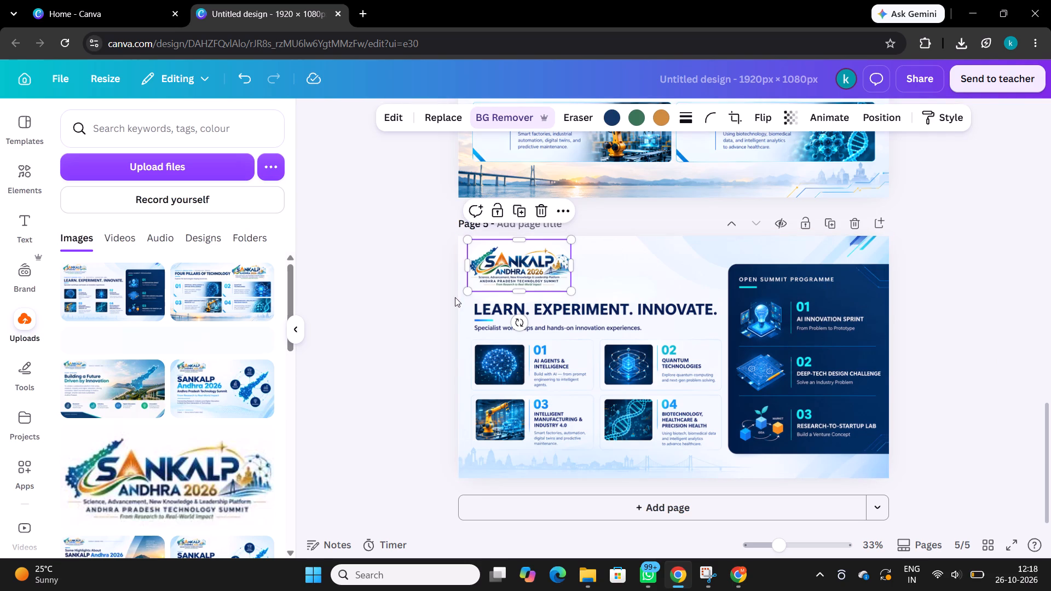
{"action": "left_click", "coordinate": [399, 292]}
{"action": "left_click", "coordinate": [491, 262]}
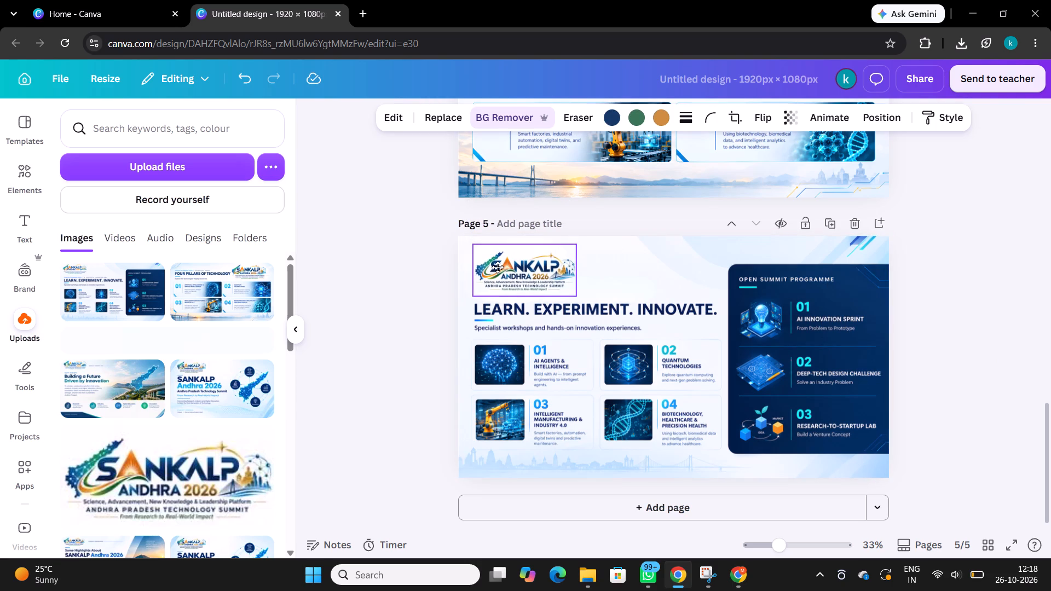
{"action": "left_click", "coordinate": [389, 294]}
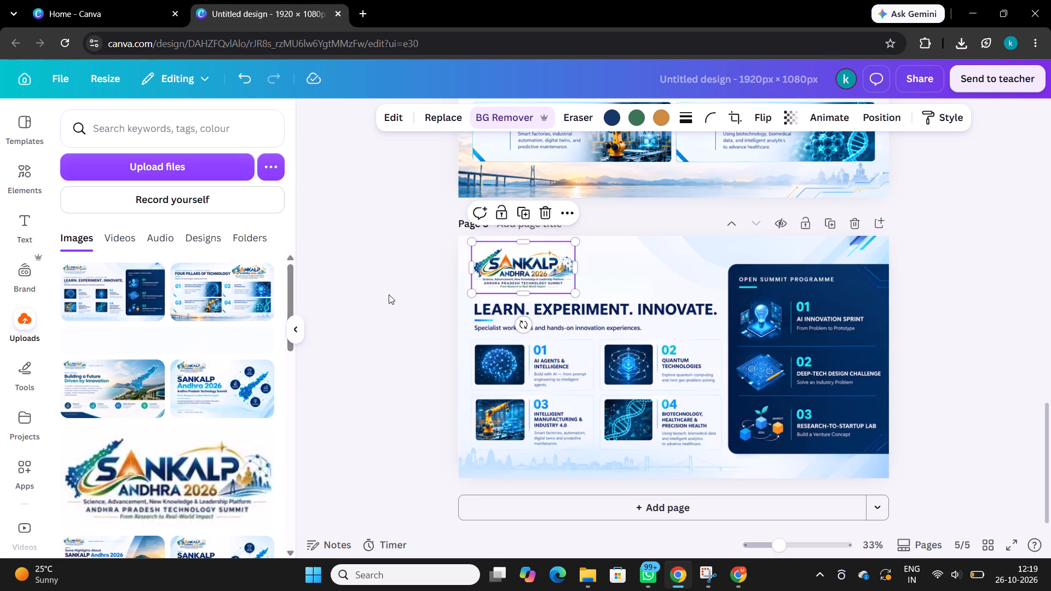
Add a blank page 6 after the workshops page.
{"action": "left_click", "coordinate": [640, 508]}
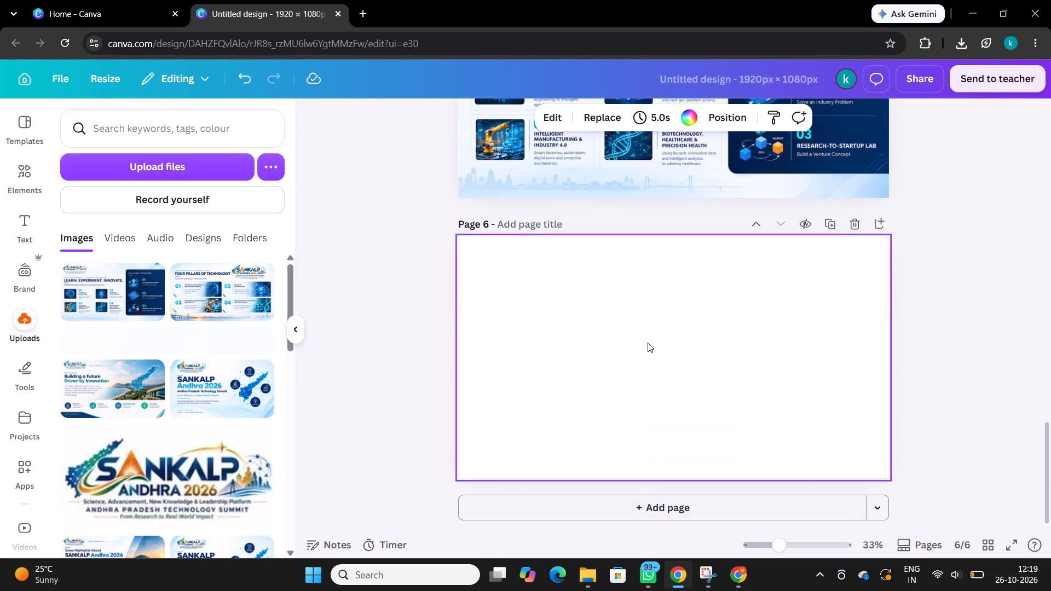
Review the finished slides from page 1 through page 5, ending at the blank page 6.
{"action": "scroll", "coordinate": [648, 343], "scroll_direction": "up", "scroll_amount": 10}
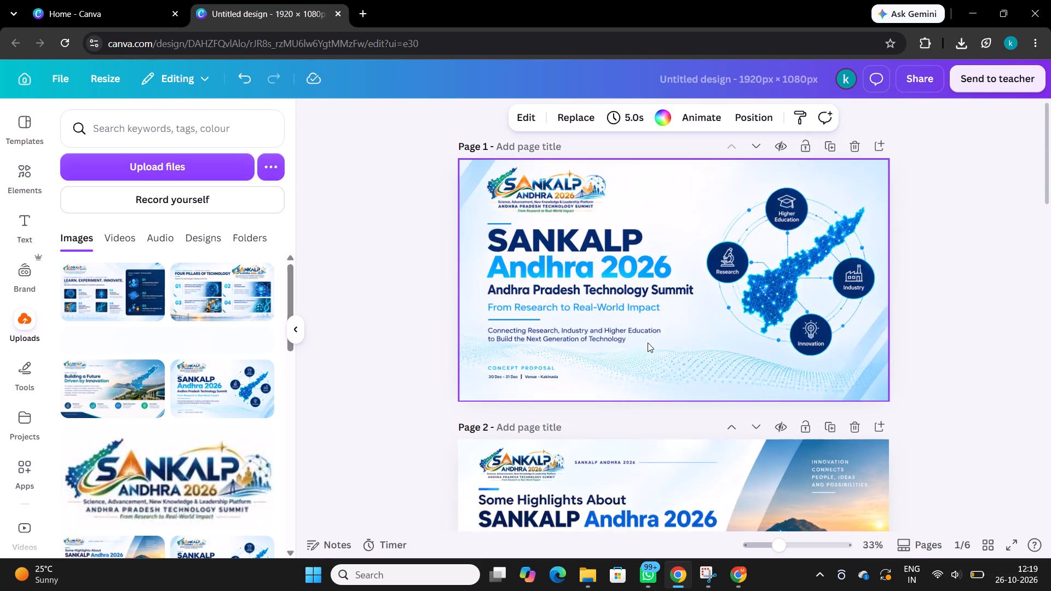
{"action": "scroll", "coordinate": [648, 343], "scroll_direction": "up", "scroll_amount": 1}
{"action": "scroll", "coordinate": [648, 343], "scroll_direction": "down", "scroll_amount": 3}
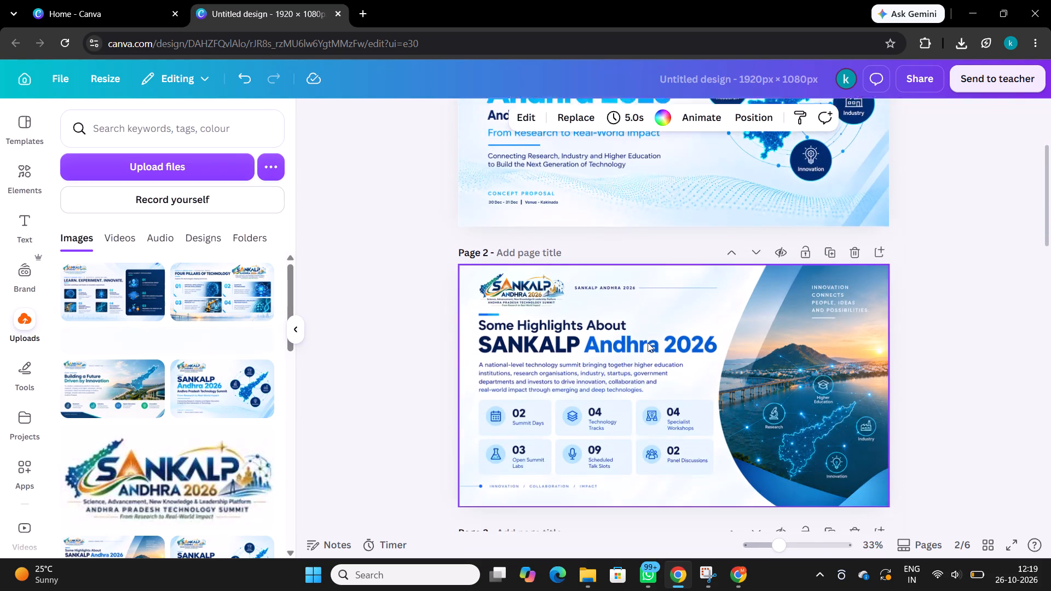
{"action": "scroll", "coordinate": [648, 343], "scroll_direction": "down", "scroll_amount": 5}
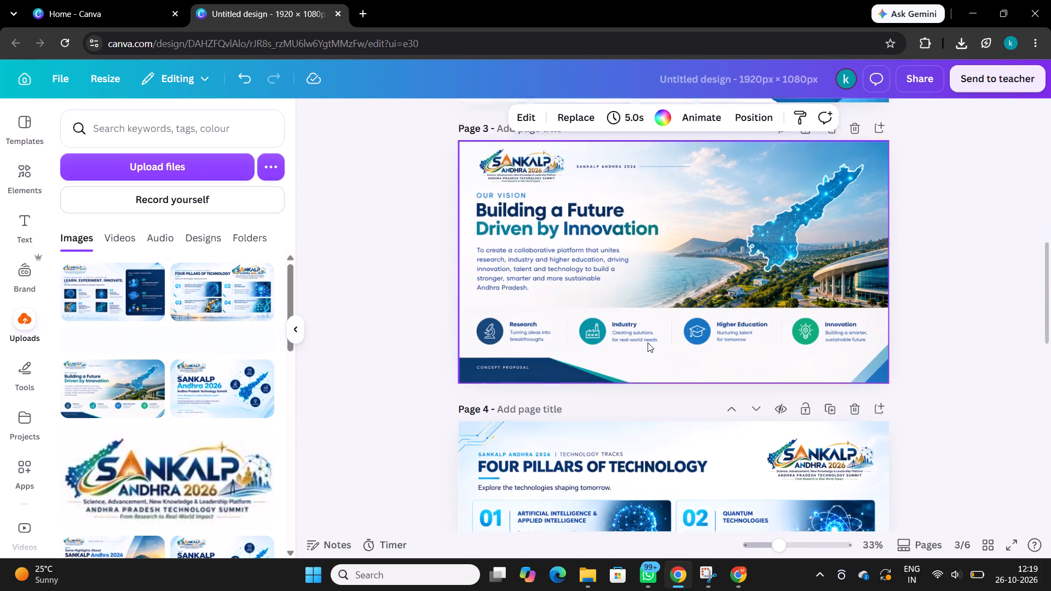
{"action": "scroll", "coordinate": [648, 343], "scroll_direction": "down", "scroll_amount": 4}
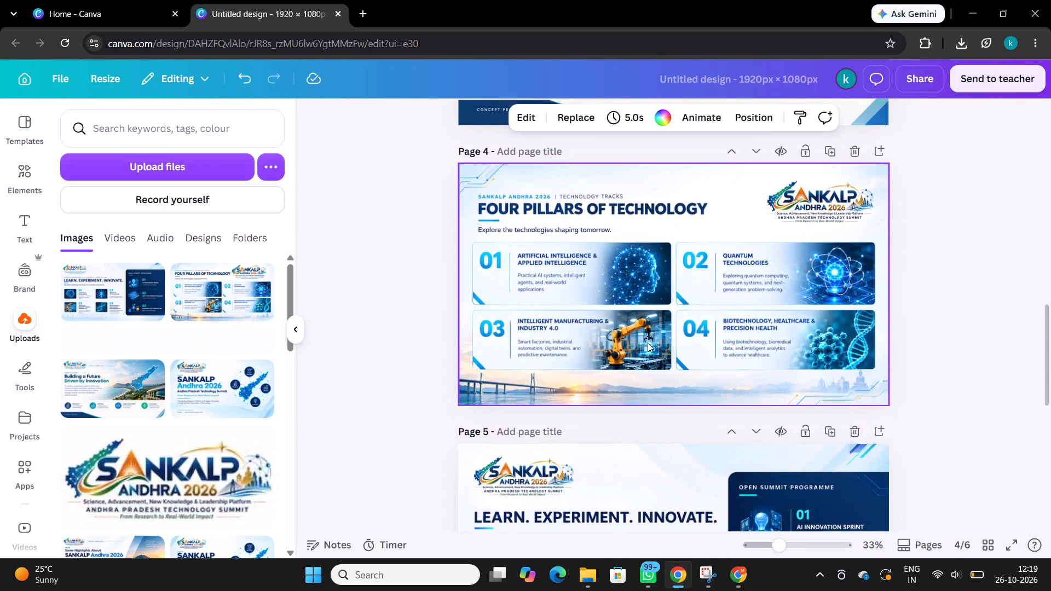
{"action": "scroll", "coordinate": [648, 343], "scroll_direction": "down", "scroll_amount": 8}
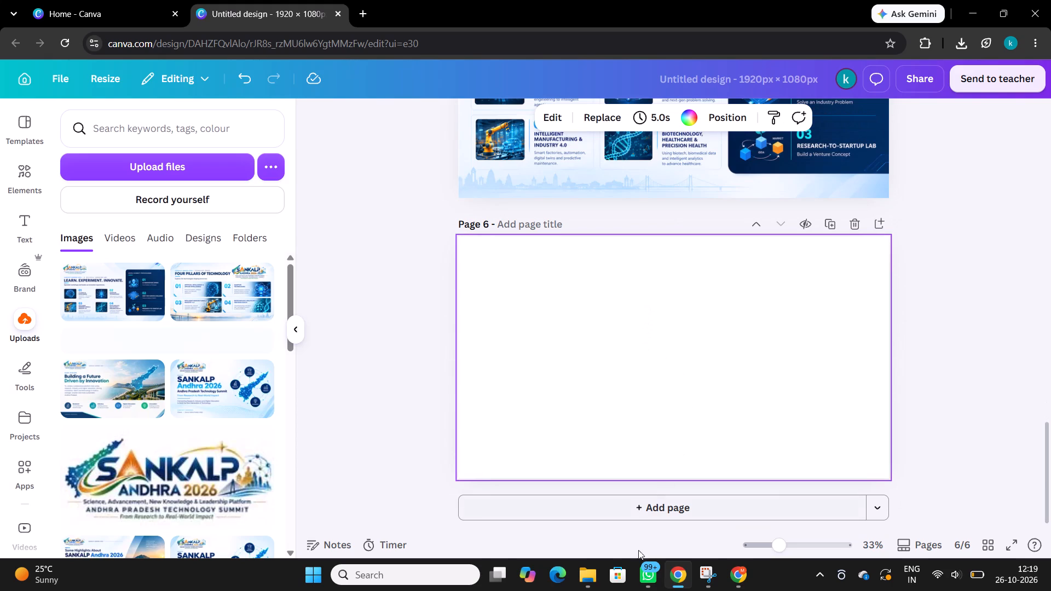
Switch to File Explorer and select the "Turn Ideas Into Impact" image in the Downloads folder.
{"action": "left_click", "coordinate": [584, 577]}
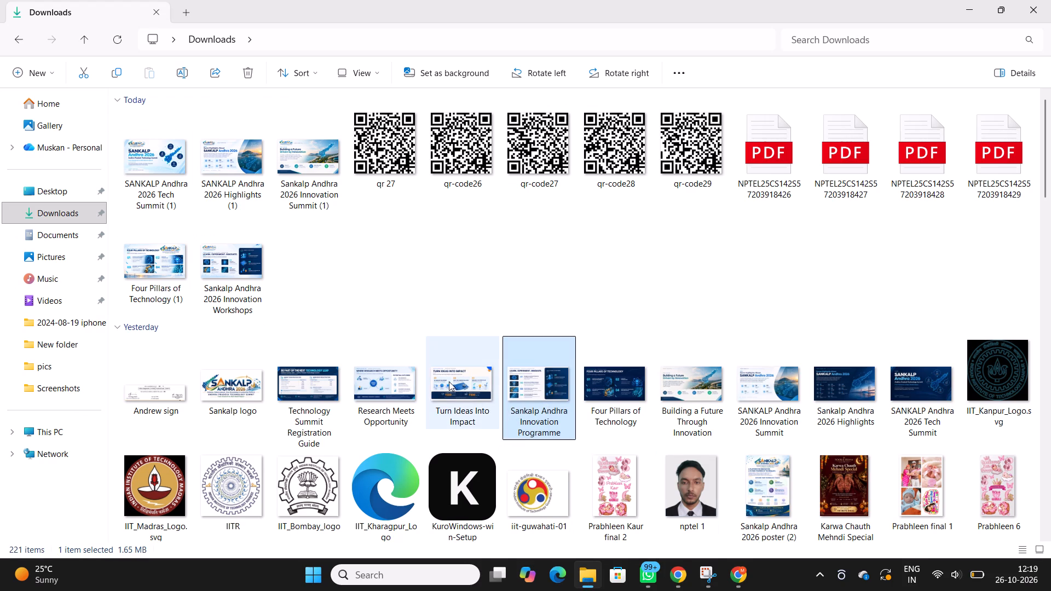
{"action": "left_click", "coordinate": [449, 381]}
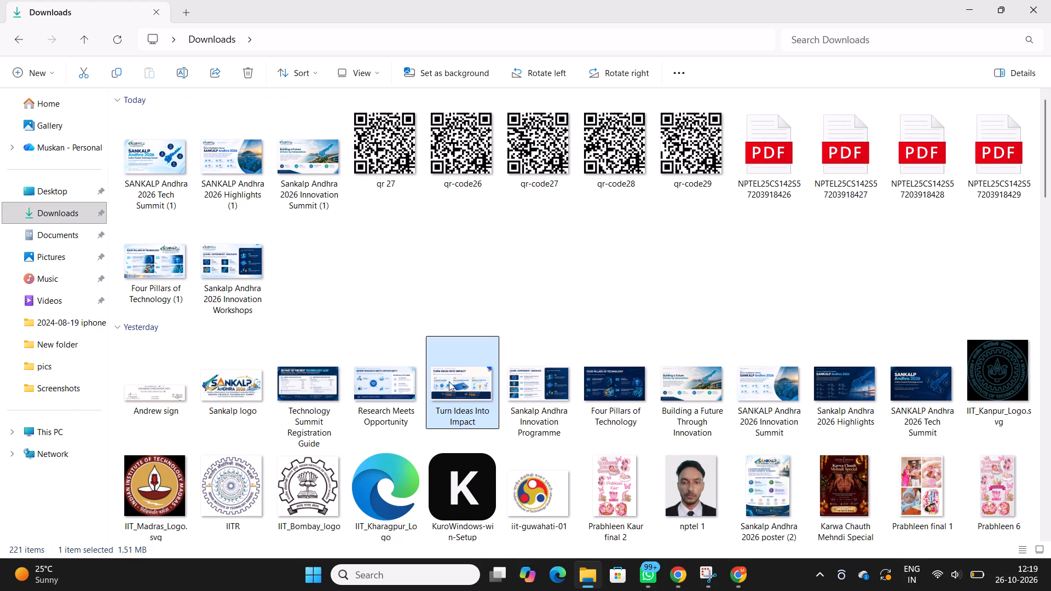
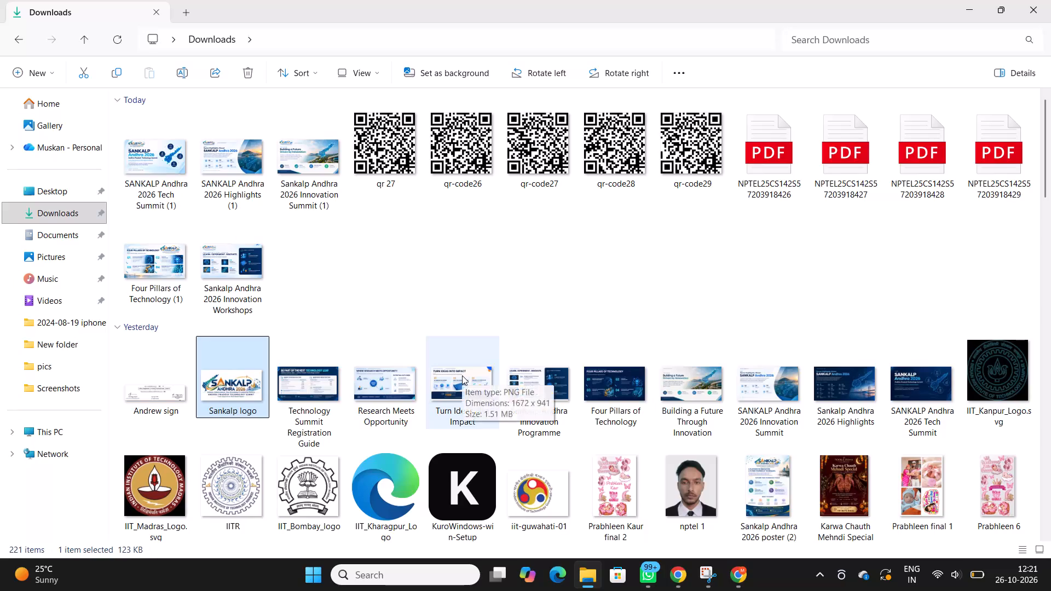
Place the "Turn Ideas Into Impact" image from Downloads on page 6 in Canva and enlarge it to fill the page.
{"action": "left_click_drag", "start_coordinate": [462, 375], "coordinate": [653, 373]}
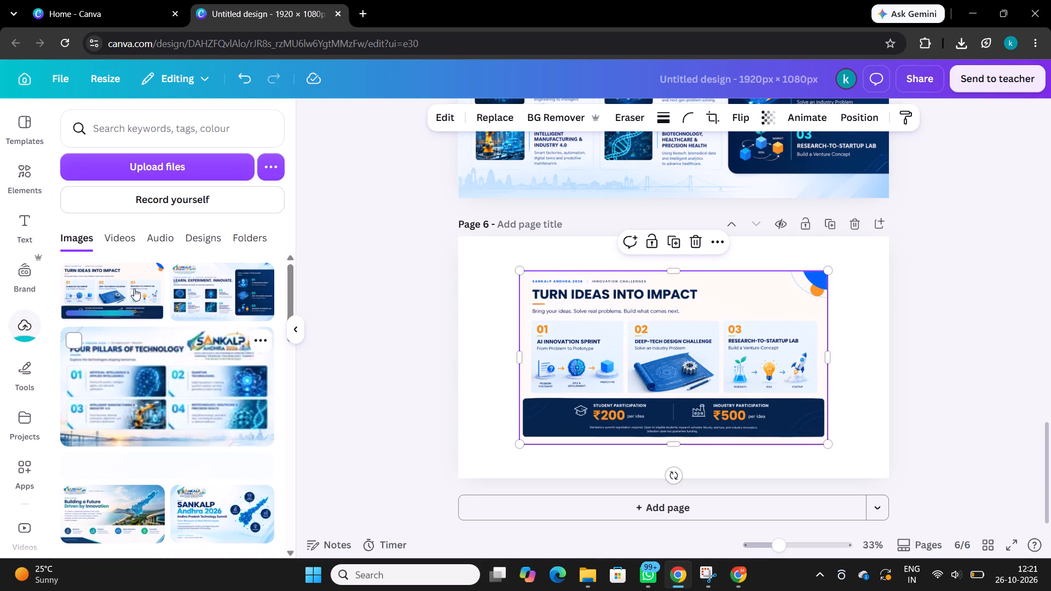
{"action": "left_click_drag", "start_coordinate": [520, 268], "coordinate": [447, 252]}
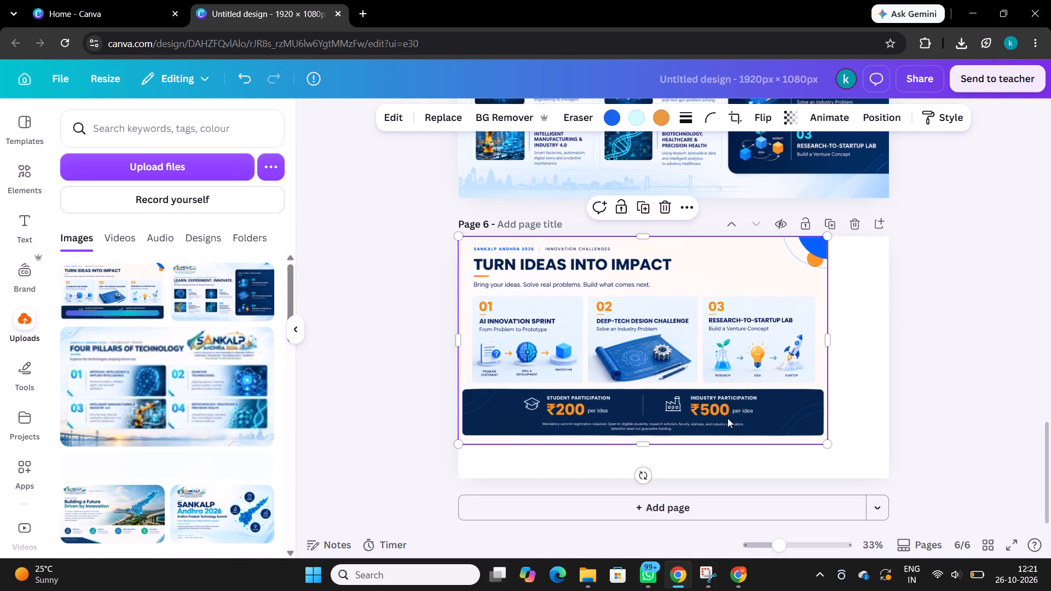
{"action": "left_click_drag", "start_coordinate": [828, 445], "coordinate": [905, 472]}
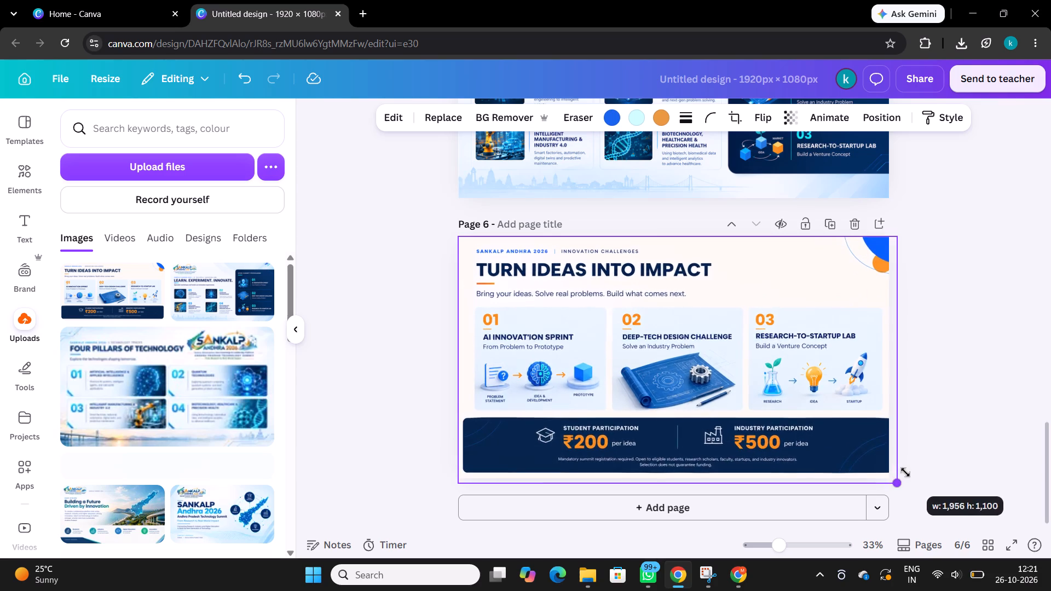
{"action": "left_click_drag", "start_coordinate": [905, 472], "coordinate": [892, 470]}
{"action": "left_click", "coordinate": [943, 418]}
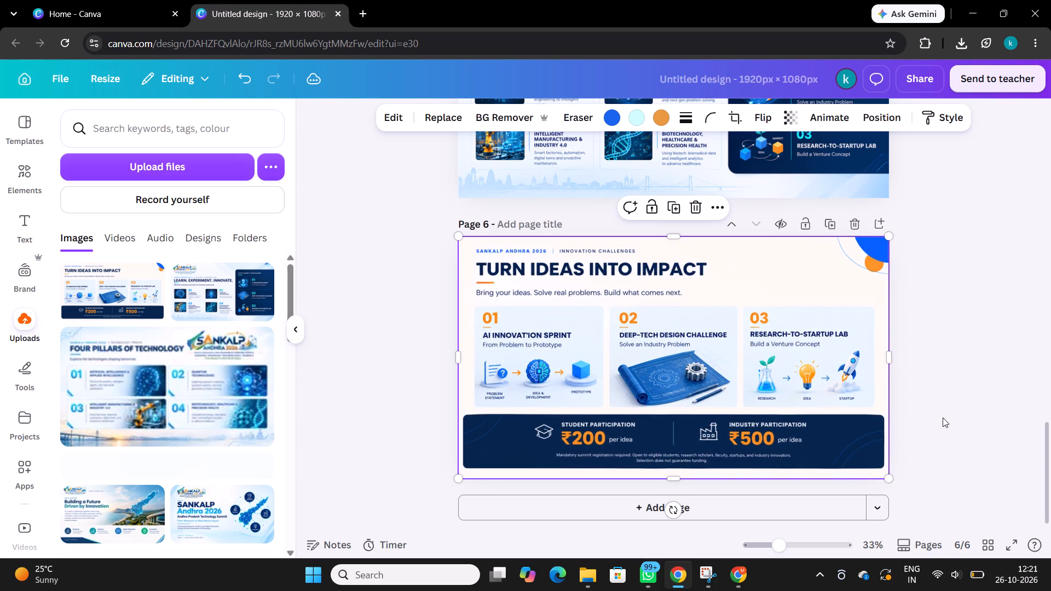
Remove the blue and orange circle decoration and its leftover traces from the page 6 image's upper-right corner with Magic Eraser.
{"action": "left_click", "coordinate": [850, 352]}
{"action": "left_click", "coordinate": [576, 119]}
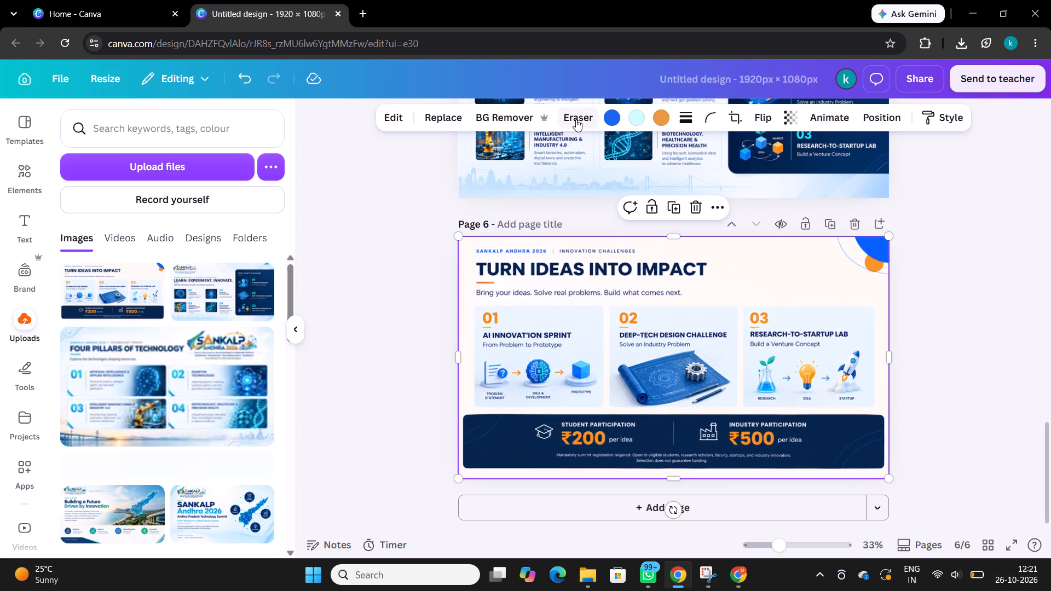
{"action": "left_click", "coordinate": [568, 149]}
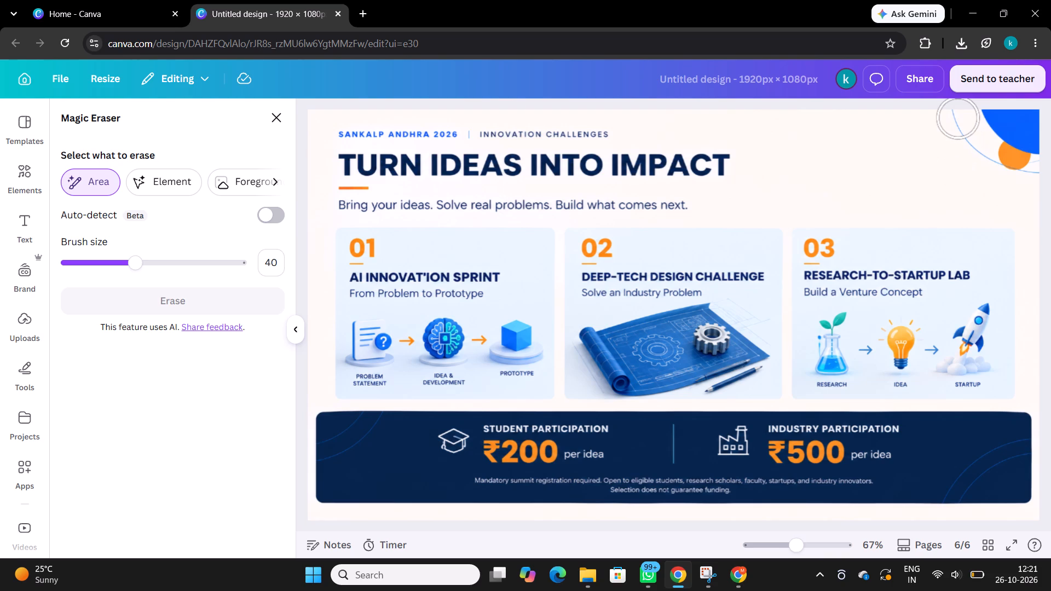
{"action": "left_click", "coordinate": [958, 118]}
{"action": "left_click_drag", "start_coordinate": [958, 118], "coordinate": [1034, 122]}
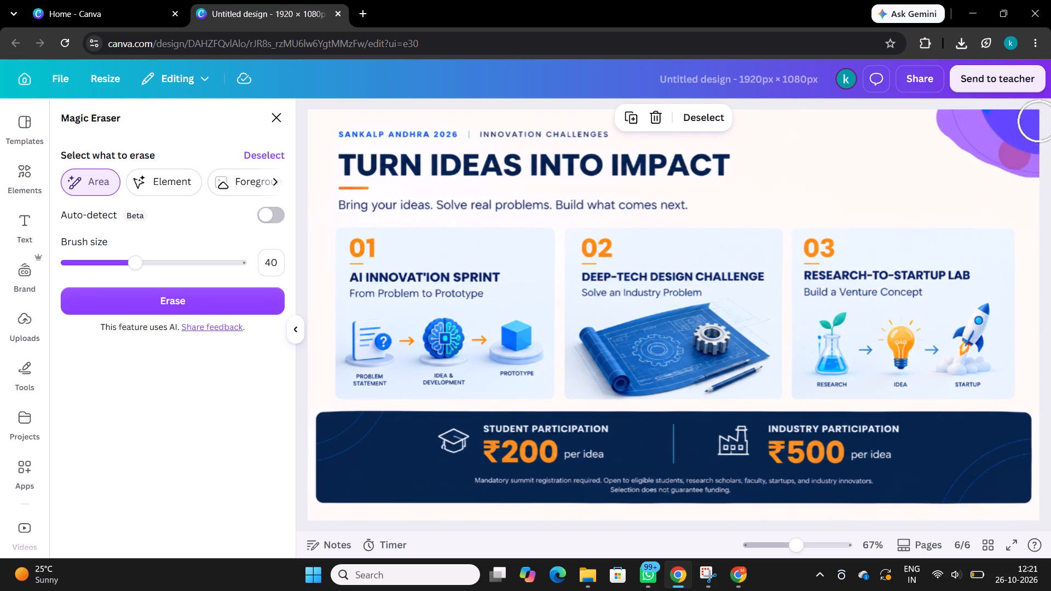
{"action": "left_click_drag", "start_coordinate": [1034, 122], "coordinate": [1019, 124]}
{"action": "scroll", "coordinate": [453, 153], "scroll_direction": "left", "scroll_amount": 1}
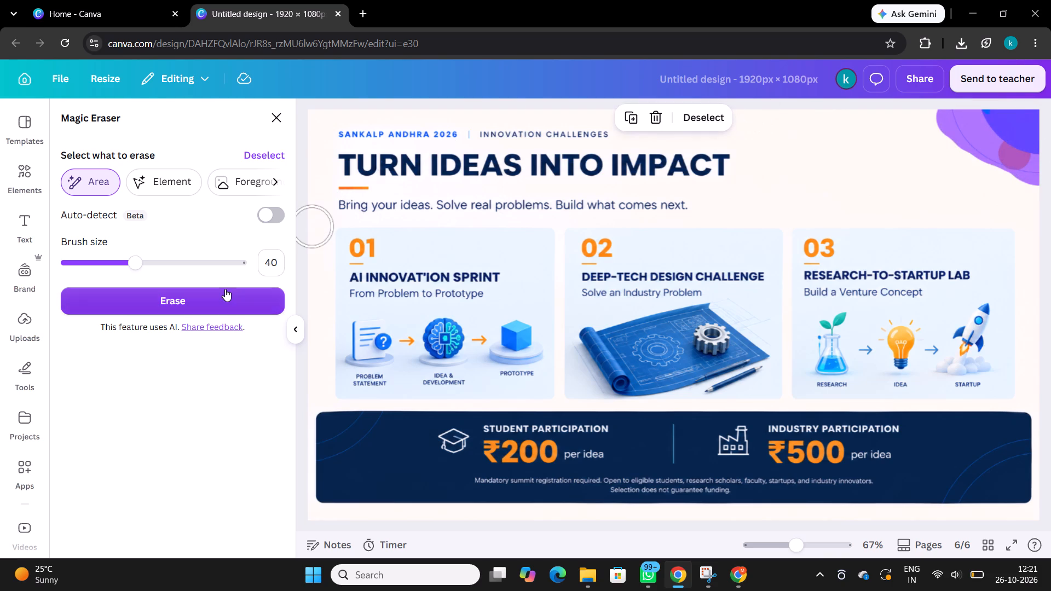
{"action": "left_click", "coordinate": [225, 289]}
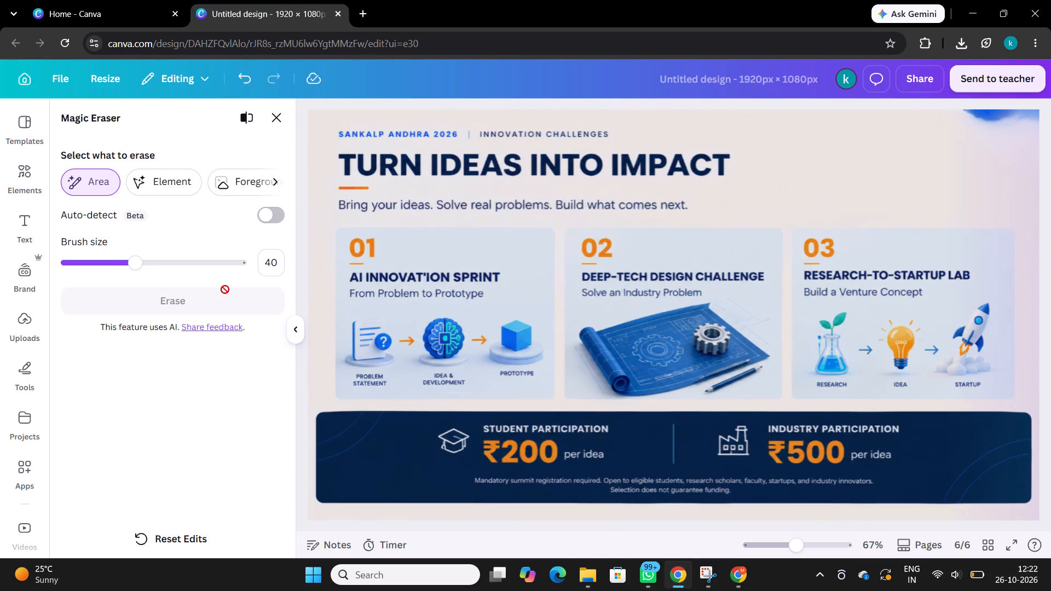
{"action": "left_click_drag", "start_coordinate": [966, 116], "coordinate": [1043, 109]}
{"action": "left_click", "coordinate": [263, 305]}
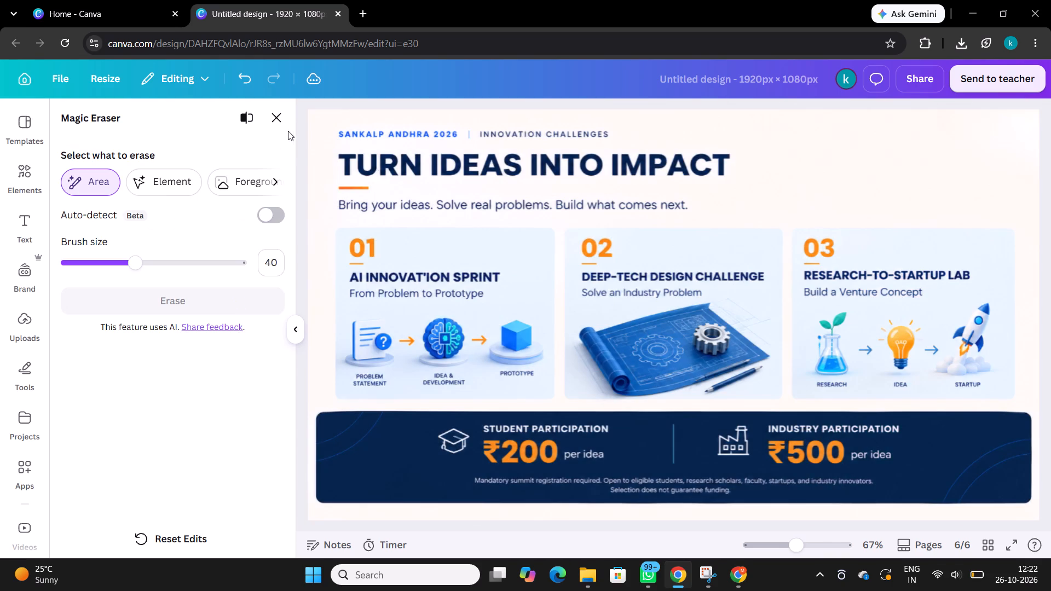
{"action": "left_click", "coordinate": [275, 123]}
{"action": "left_click", "coordinate": [388, 245]}
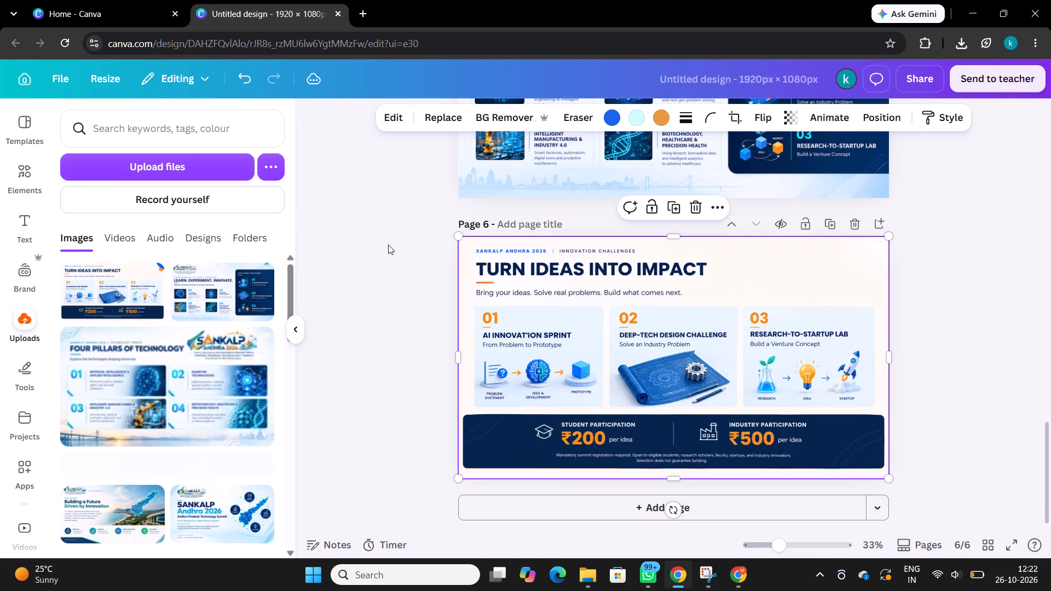
Copy the SANKALP logo from page 5 and paste it onto page 6.
{"action": "scroll", "coordinate": [401, 265], "scroll_direction": "up", "scroll_amount": 3}
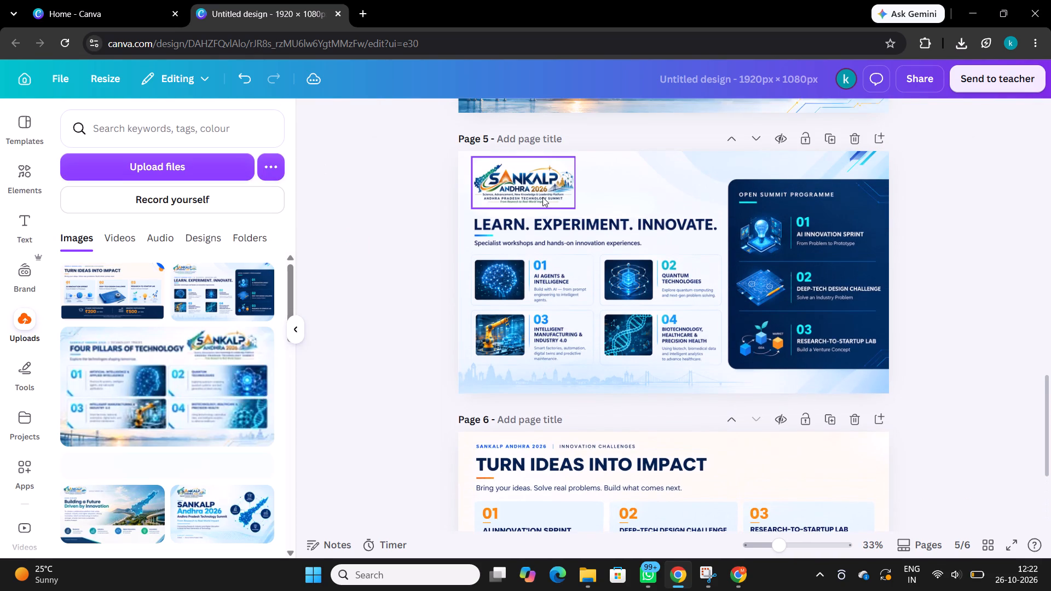
{"action": "left_click", "coordinate": [542, 197]}
{"action": "key", "text": "ctrl+c"}
{"action": "scroll", "coordinate": [542, 197], "scroll_direction": "down", "scroll_amount": 3}
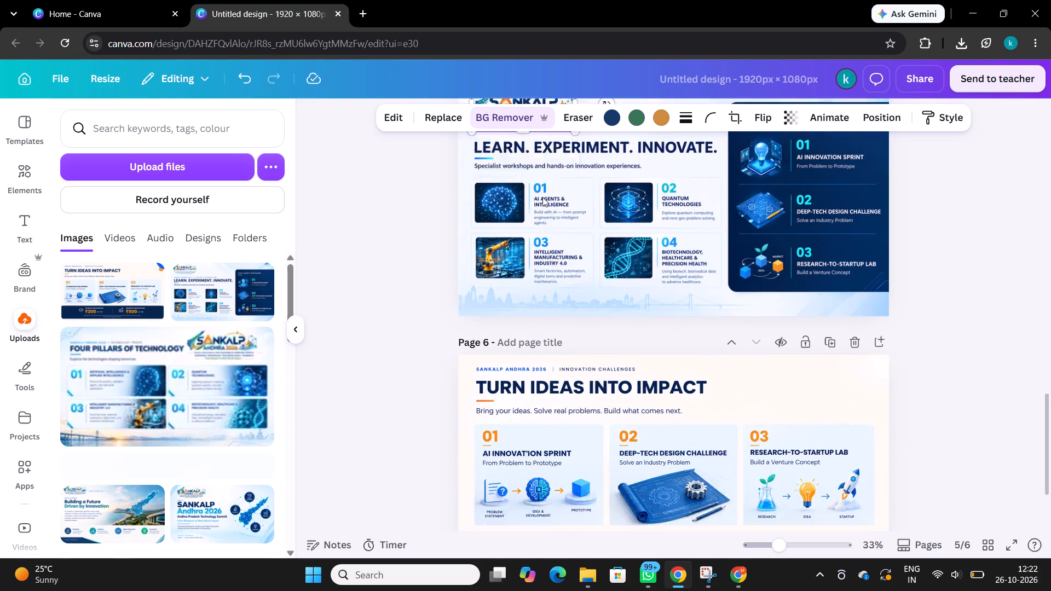
{"action": "scroll", "coordinate": [542, 197], "scroll_direction": "down", "scroll_amount": 2}
{"action": "left_click", "coordinate": [657, 286]}
{"action": "key", "text": "ctrl+v"}
{"action": "left_click", "coordinate": [657, 286], "text": "ctrl"}
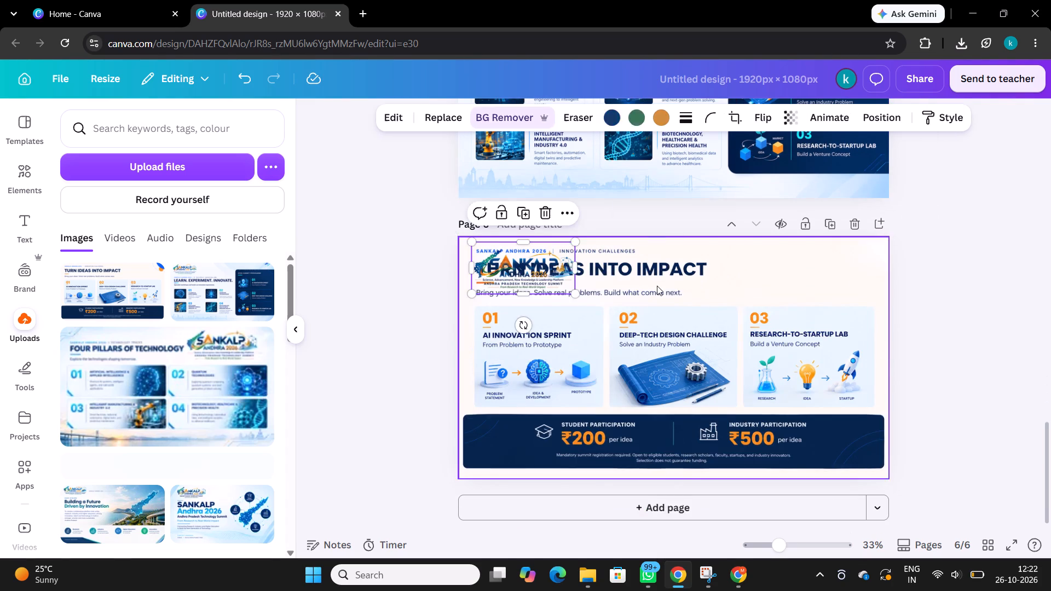
Move the pasted logo to page 6's upper-right corner, above the Research-to-Startup Lab card.
{"action": "left_click_drag", "start_coordinate": [526, 265], "coordinate": [825, 266]}
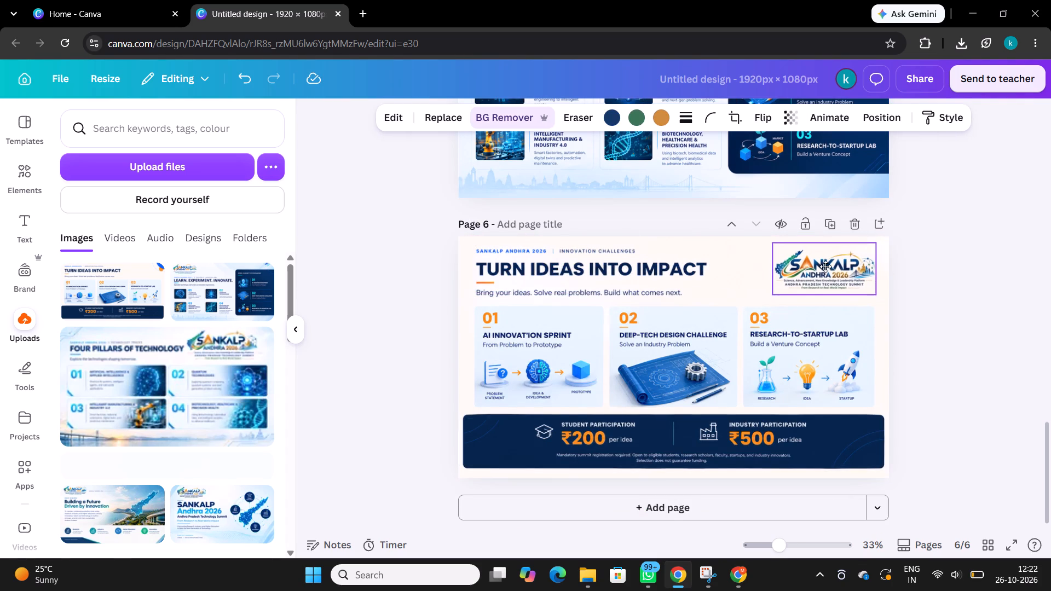
{"action": "left_click_drag", "start_coordinate": [825, 266], "coordinate": [823, 264]}
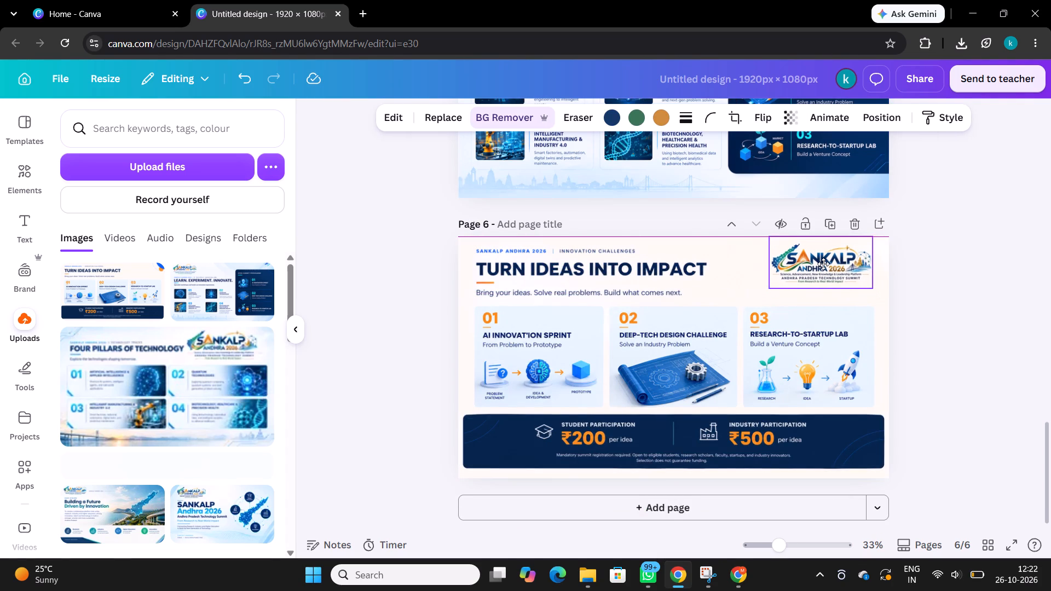
{"action": "left_click_drag", "start_coordinate": [823, 264], "coordinate": [822, 265]}
{"action": "left_click", "coordinate": [951, 293]}
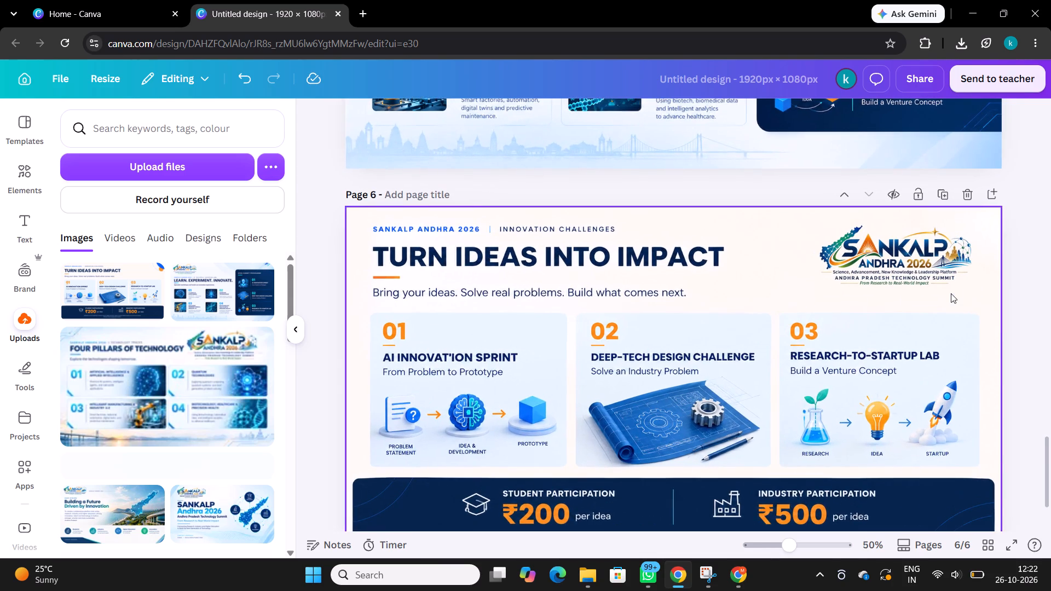
{"action": "left_click", "coordinate": [911, 248]}
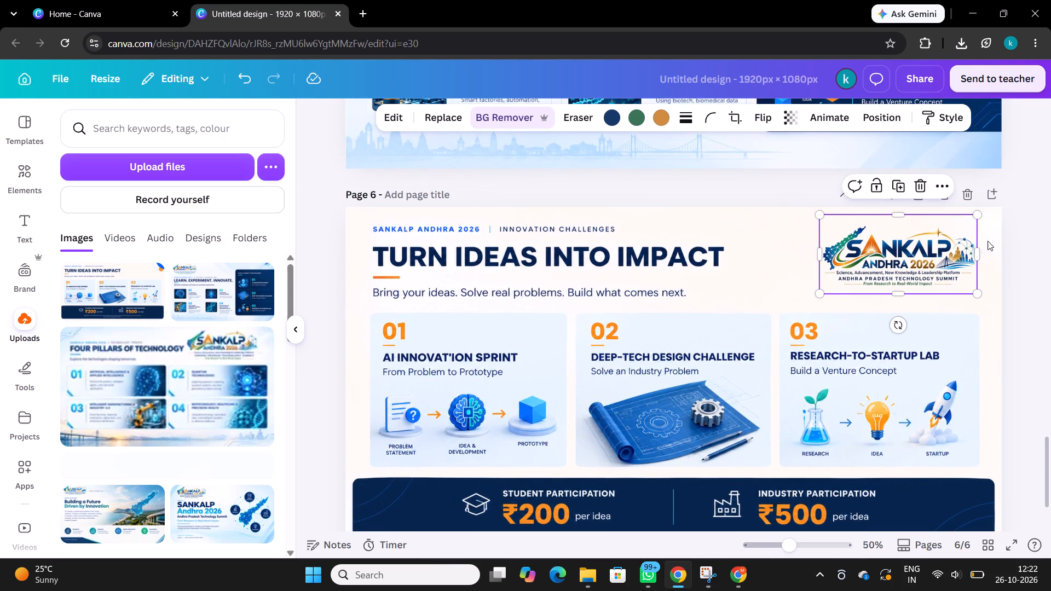
{"action": "left_click", "coordinate": [1029, 239]}
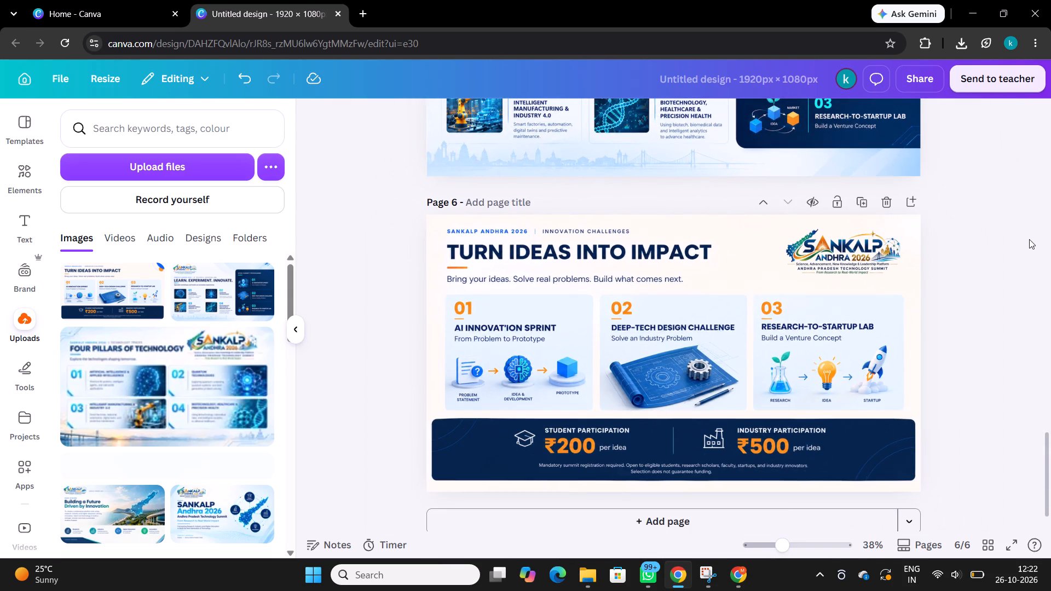
Upscale the "Turn Ideas Into Impact" image on page 6.
{"action": "left_click", "coordinate": [594, 325]}
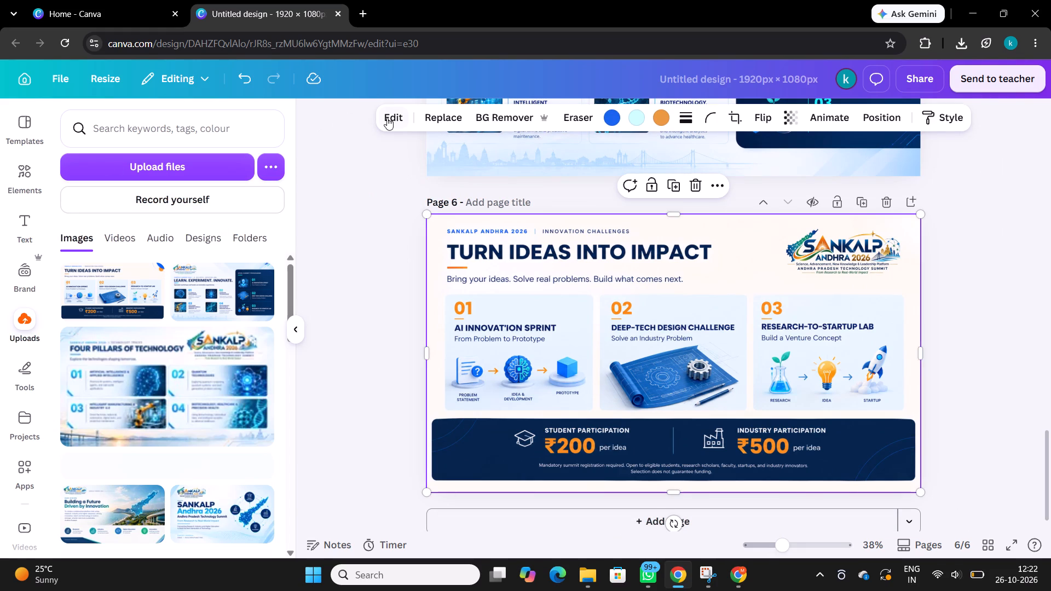
{"action": "left_click", "coordinate": [387, 118]}
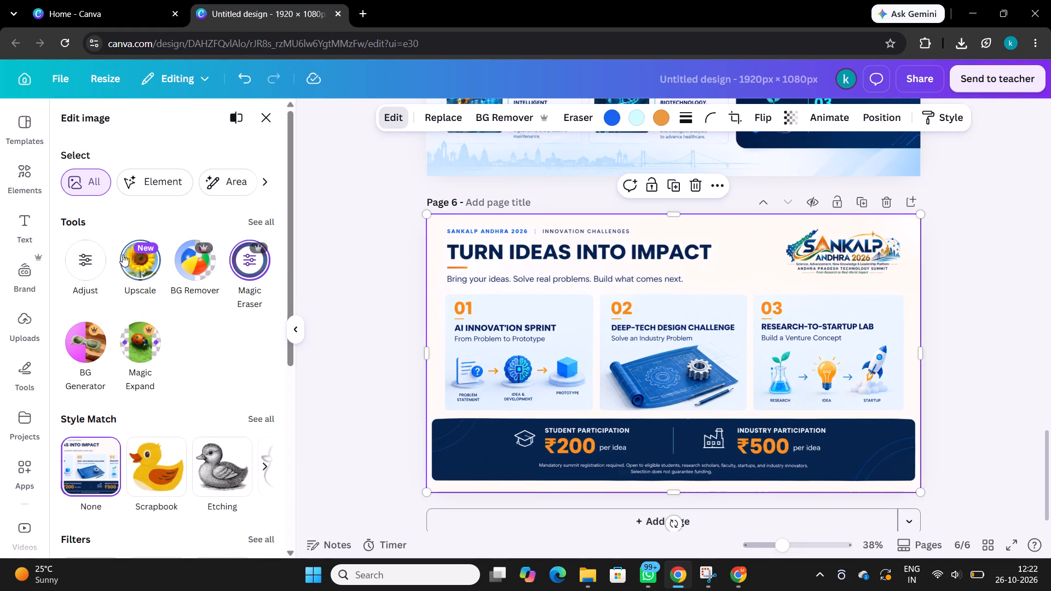
{"action": "left_click", "coordinate": [139, 257]}
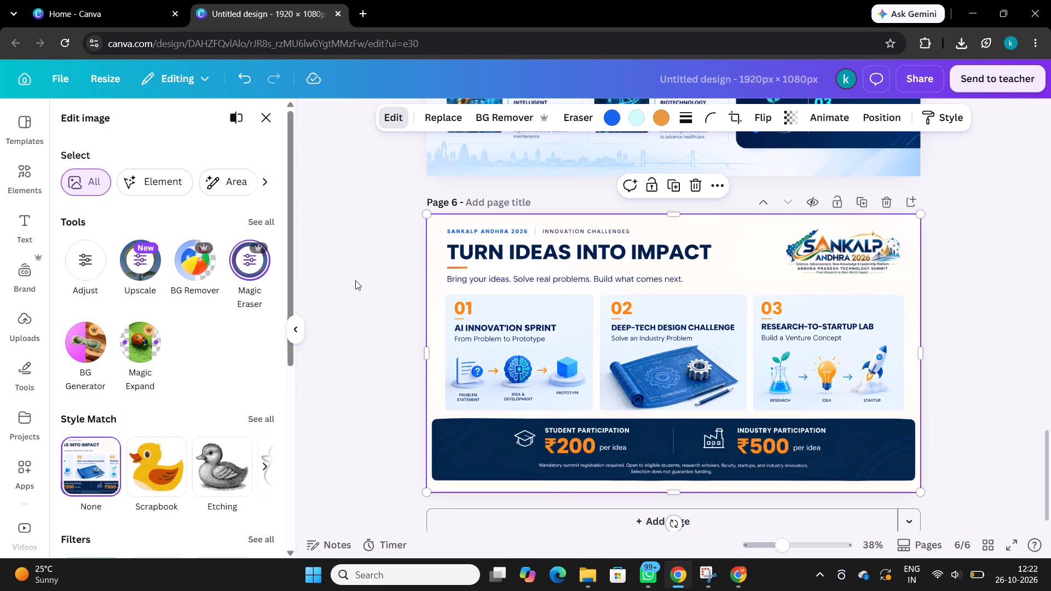
{"action": "left_click", "coordinate": [355, 280]}
{"action": "scroll", "coordinate": [374, 334], "scroll_direction": "down", "scroll_amount": 1}
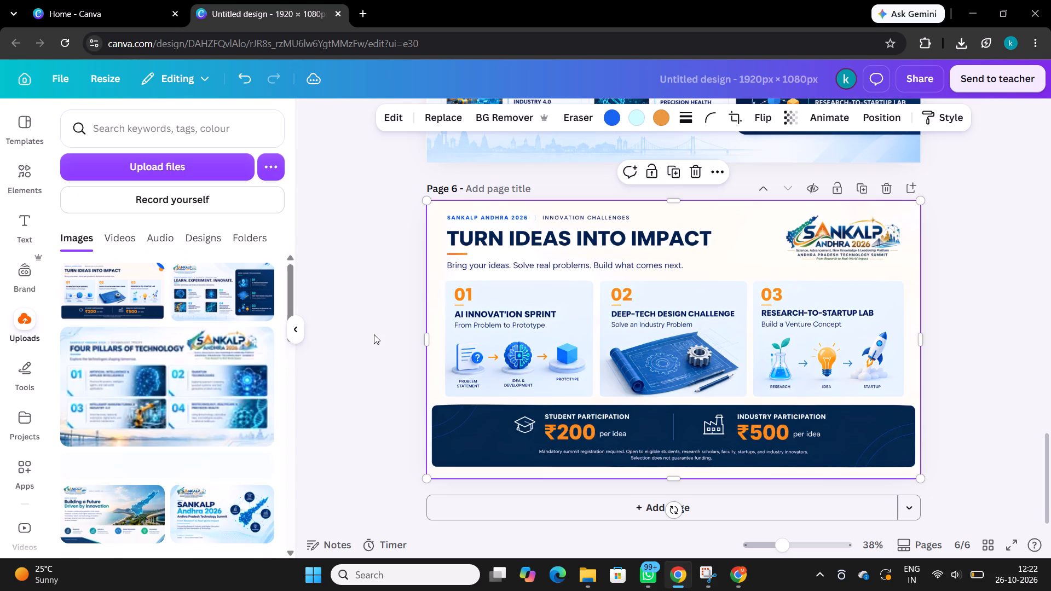
{"action": "left_click", "coordinate": [374, 334]}
Add a blank page 7 after the "Turn Ideas Into Impact" page.
{"action": "left_click", "coordinate": [472, 518]}
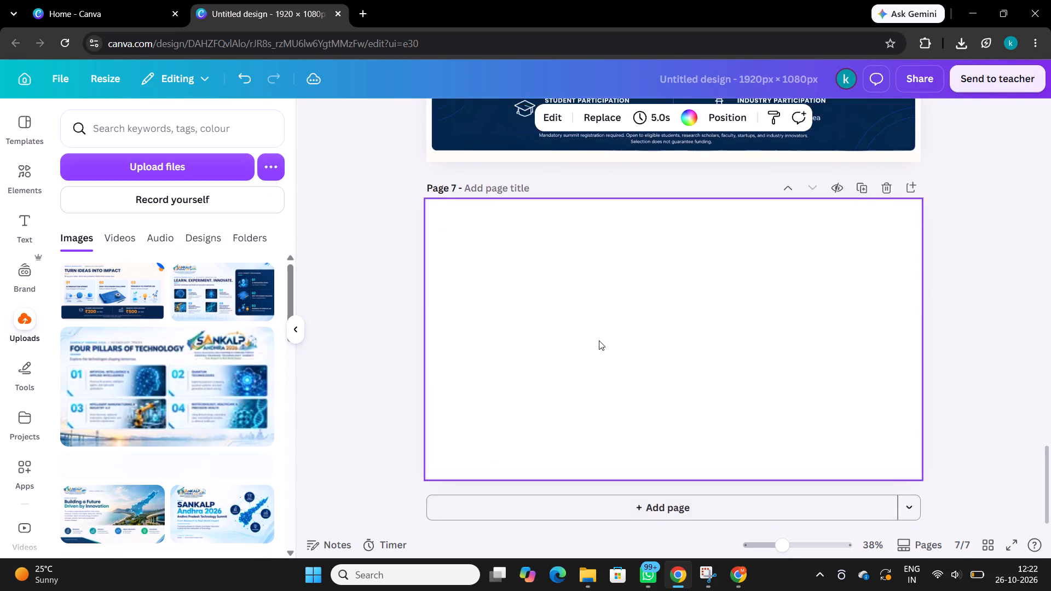
Review the finished slides above the blank page 7, back up to page 2.
{"action": "scroll", "coordinate": [599, 340], "scroll_direction": "up", "scroll_amount": 8}
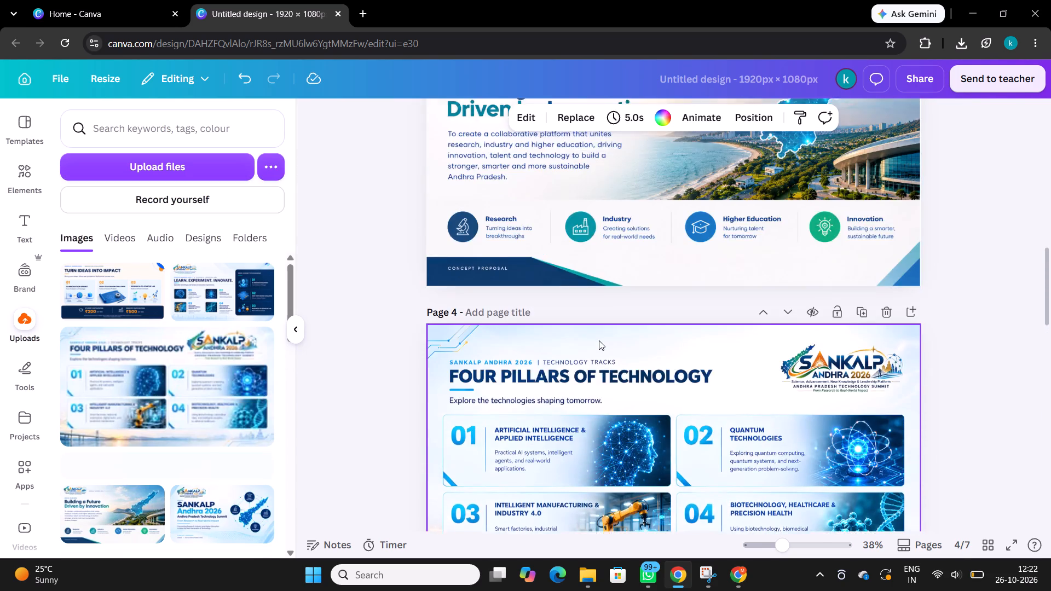
{"action": "scroll", "coordinate": [599, 340], "scroll_direction": "up", "scroll_amount": 4}
{"action": "scroll", "coordinate": [599, 340], "scroll_direction": "down", "scroll_amount": 9}
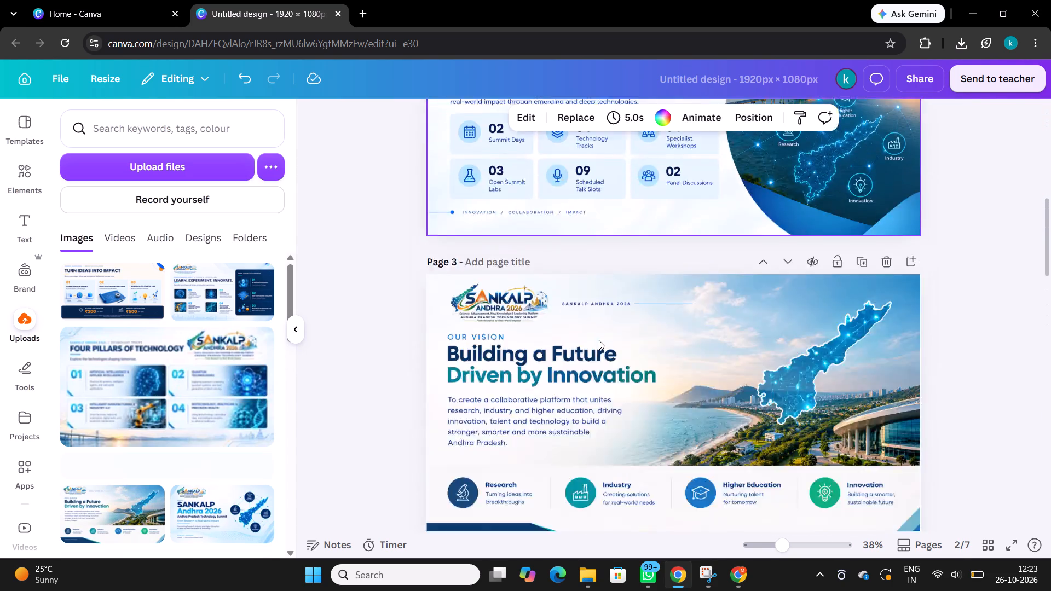
{"action": "scroll", "coordinate": [599, 340], "scroll_direction": "down", "scroll_amount": 6}
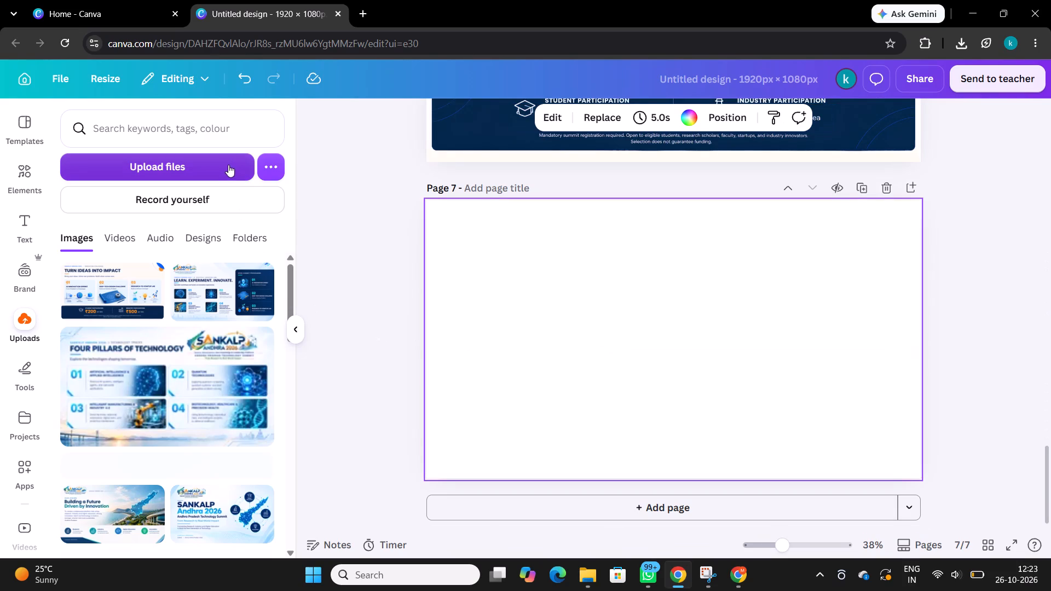
Place the "Research Meets Opportunity" image from Downloads on page 7 and enlarge it to fill the page at 1920 × 1080 px.
{"action": "left_click", "coordinate": [591, 571]}
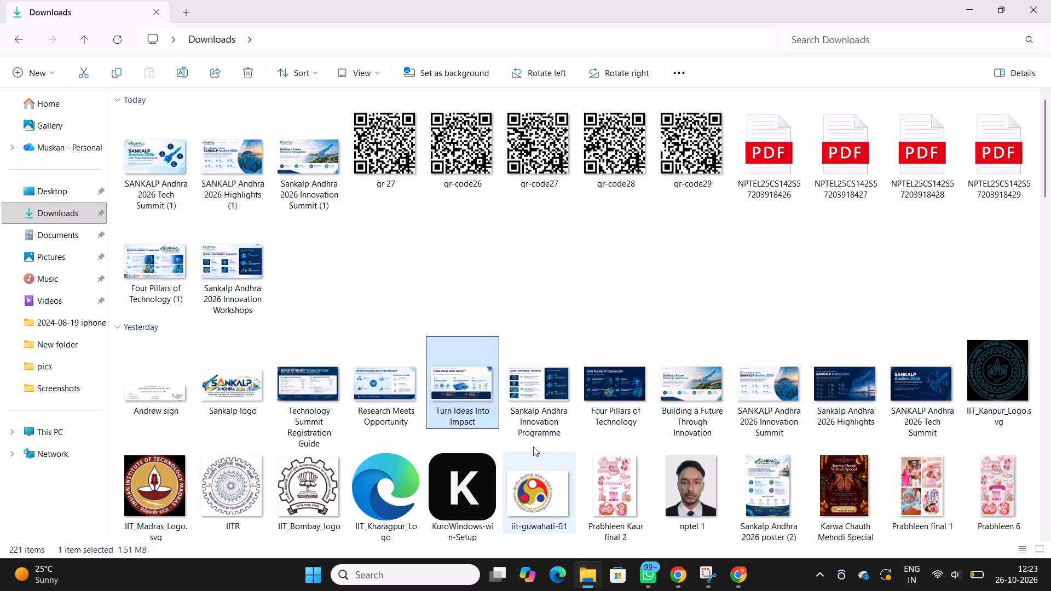
{"action": "left_click_drag", "start_coordinate": [385, 398], "coordinate": [683, 574]}
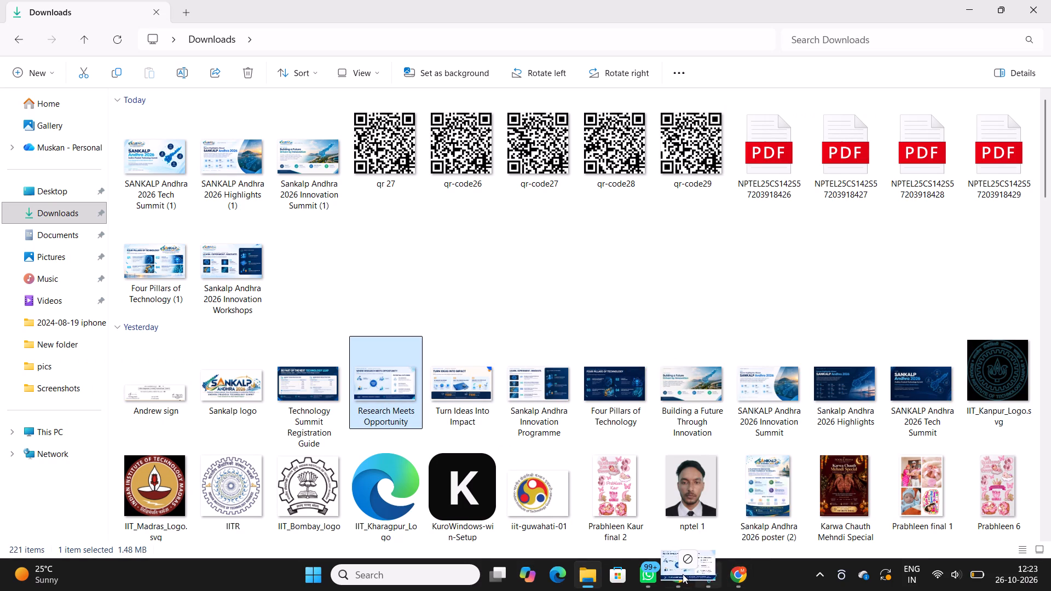
{"action": "left_click_drag", "start_coordinate": [683, 574], "coordinate": [612, 420]}
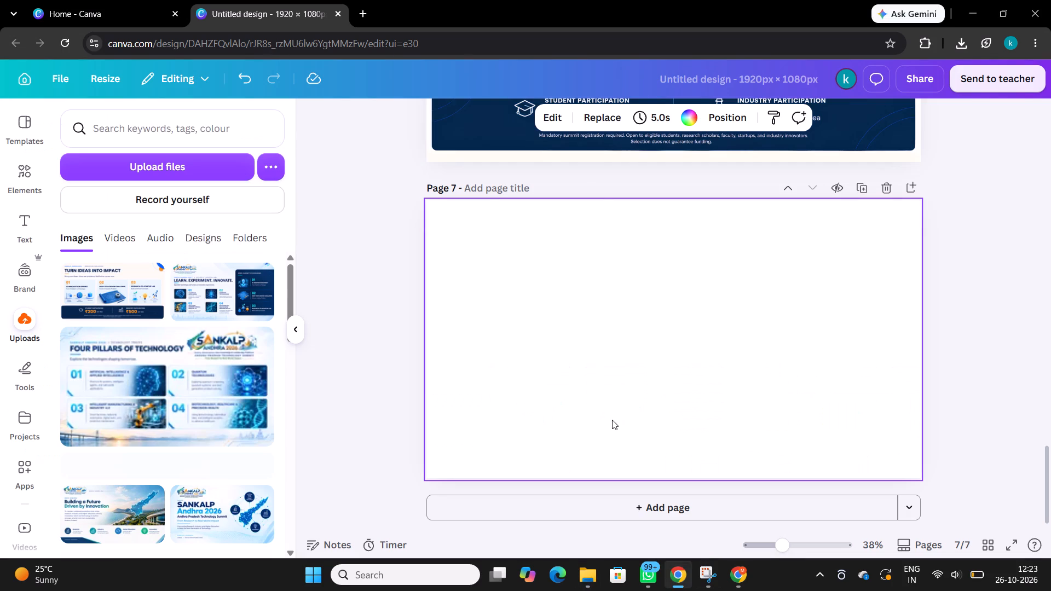
{"action": "left_click_drag", "start_coordinate": [612, 420], "coordinate": [610, 370]}
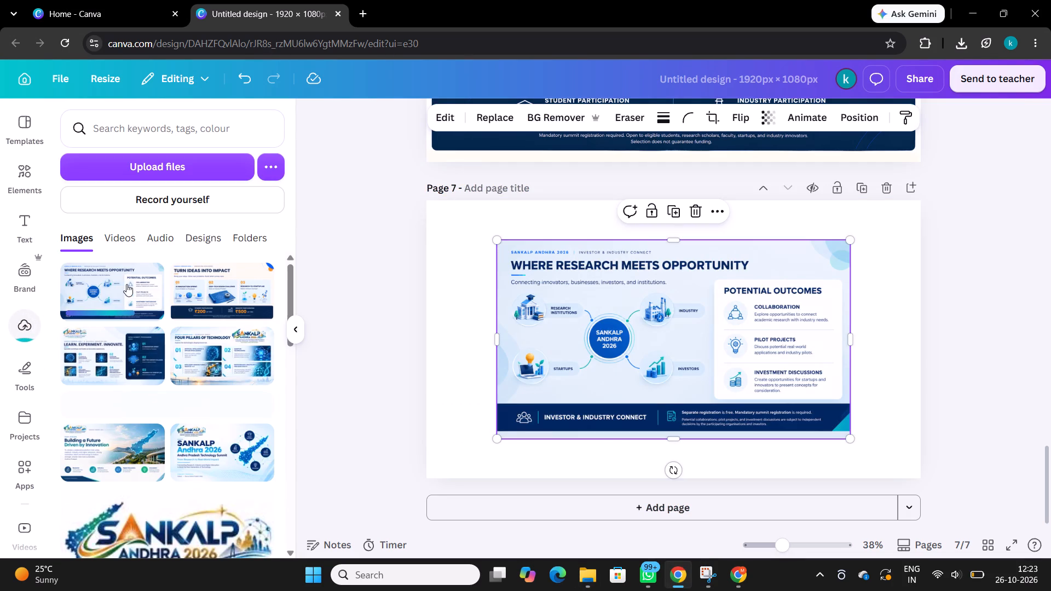
{"action": "left_click_drag", "start_coordinate": [495, 240], "coordinate": [426, 202]}
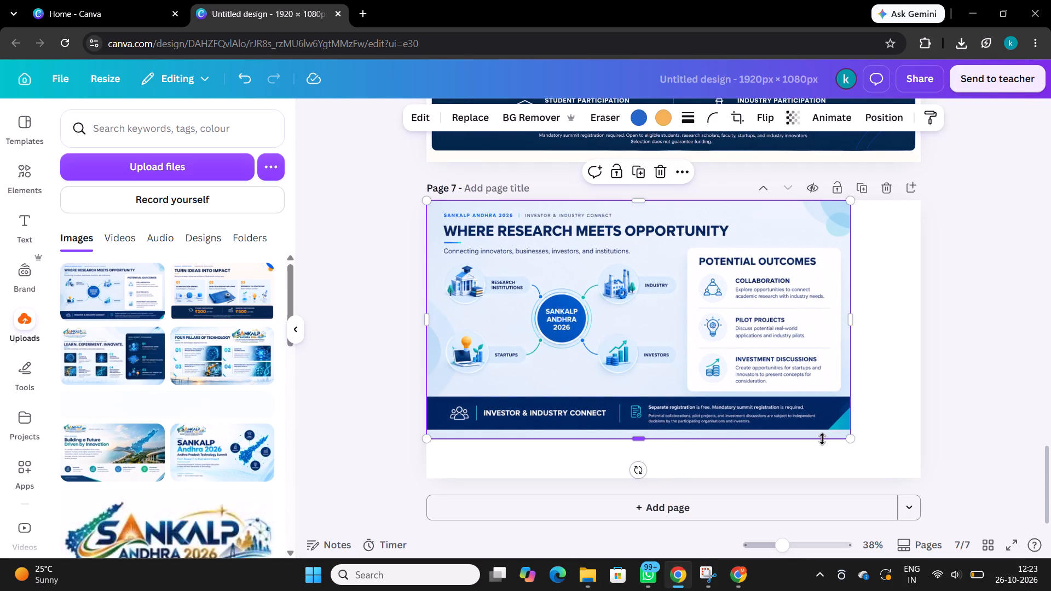
{"action": "left_click_drag", "start_coordinate": [849, 440], "coordinate": [927, 459]}
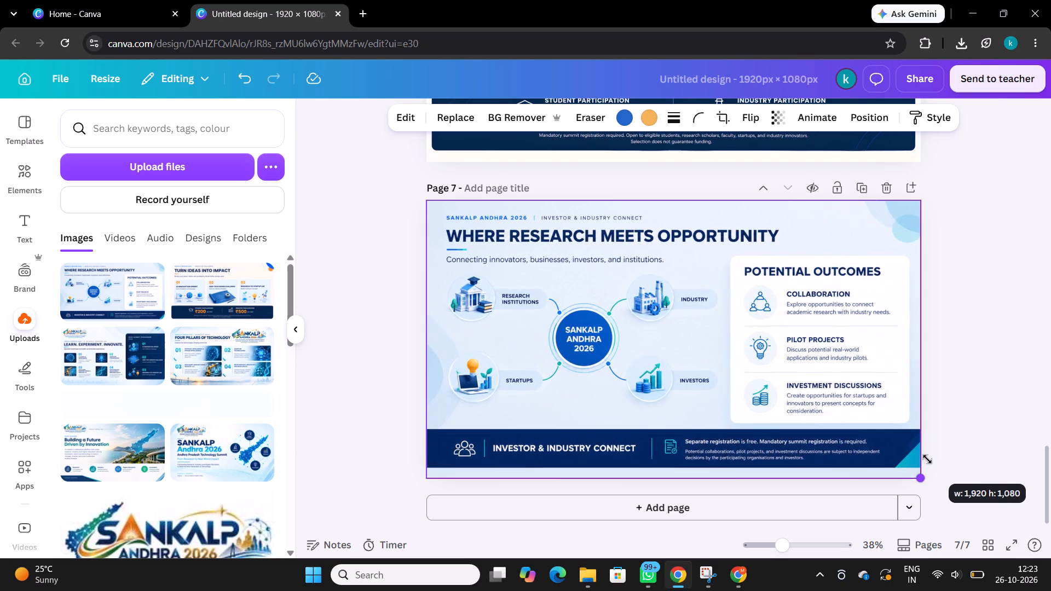
{"action": "left_click_drag", "start_coordinate": [927, 459], "coordinate": [929, 460]}
{"action": "left_click", "coordinate": [960, 416]}
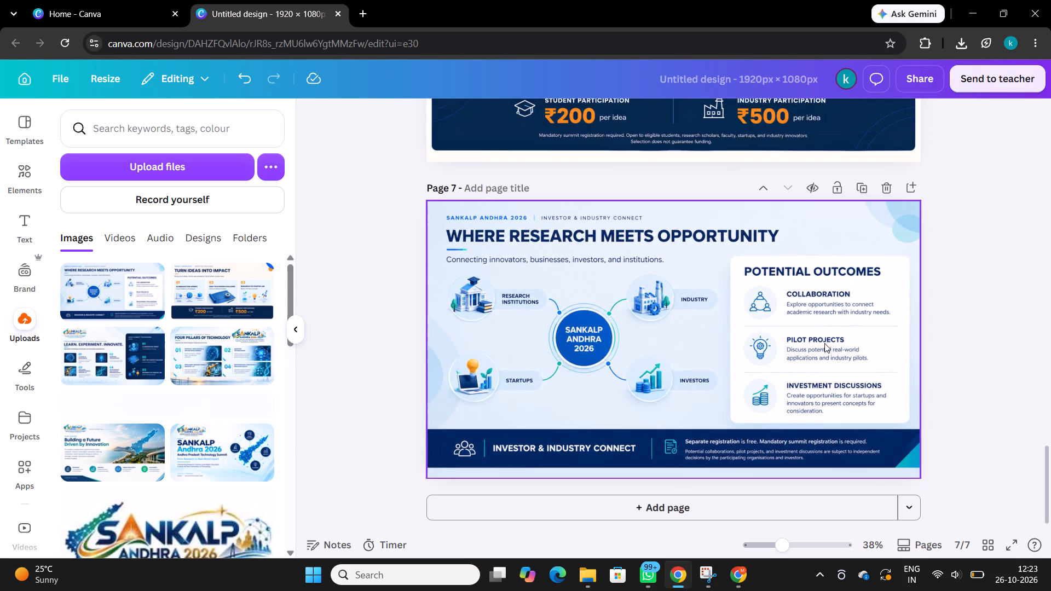
Erase the overlapping circle decoration in the upper-right corner of the page 7 image with Magic Eraser.
{"action": "left_click", "coordinate": [824, 343]}
{"action": "left_click", "coordinate": [591, 115]}
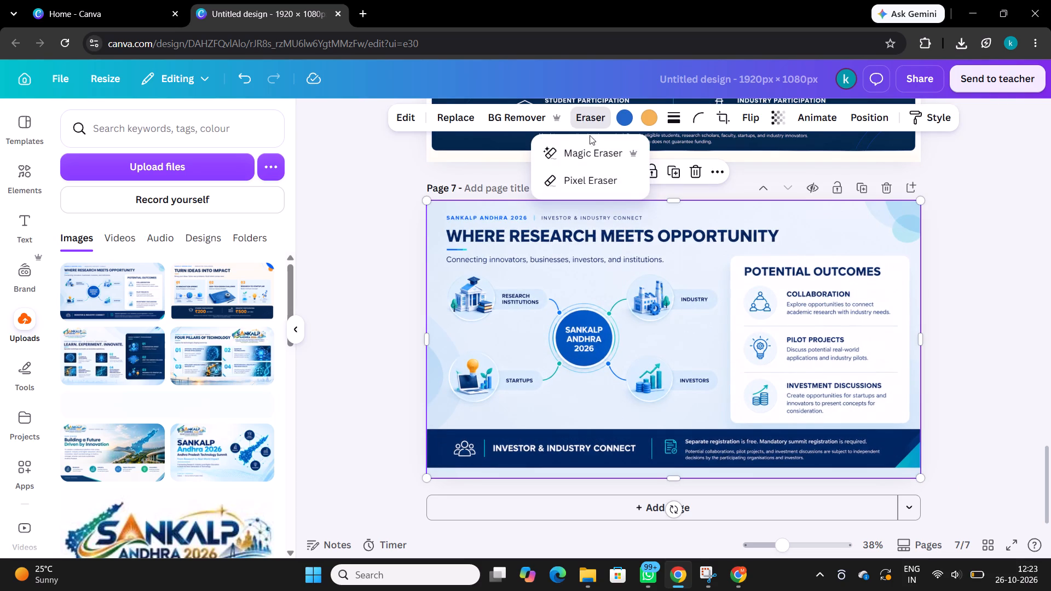
{"action": "left_click", "coordinate": [590, 150]}
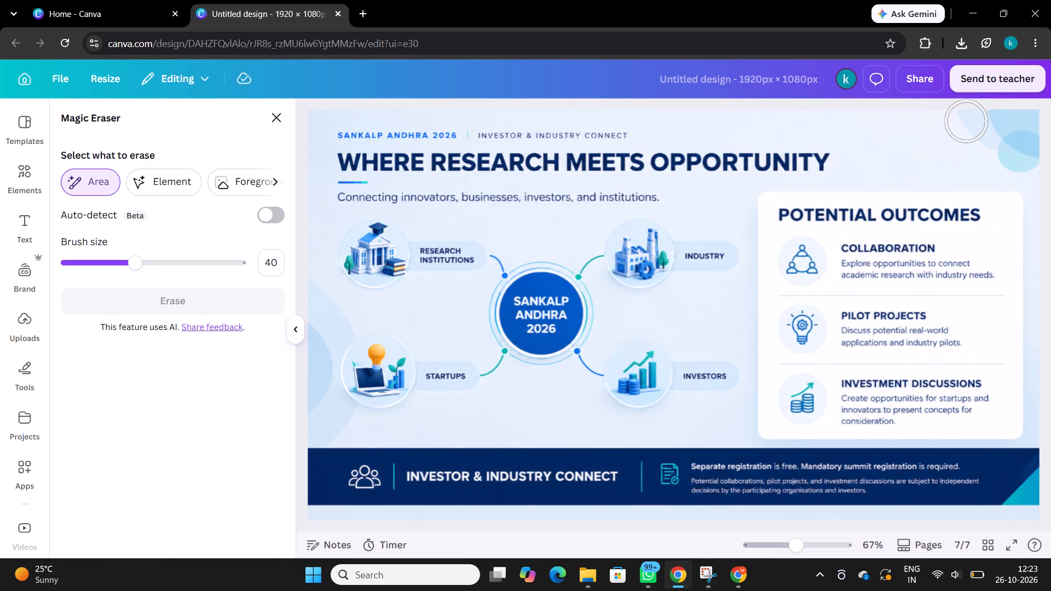
{"action": "left_click_drag", "start_coordinate": [966, 118], "coordinate": [1036, 108]}
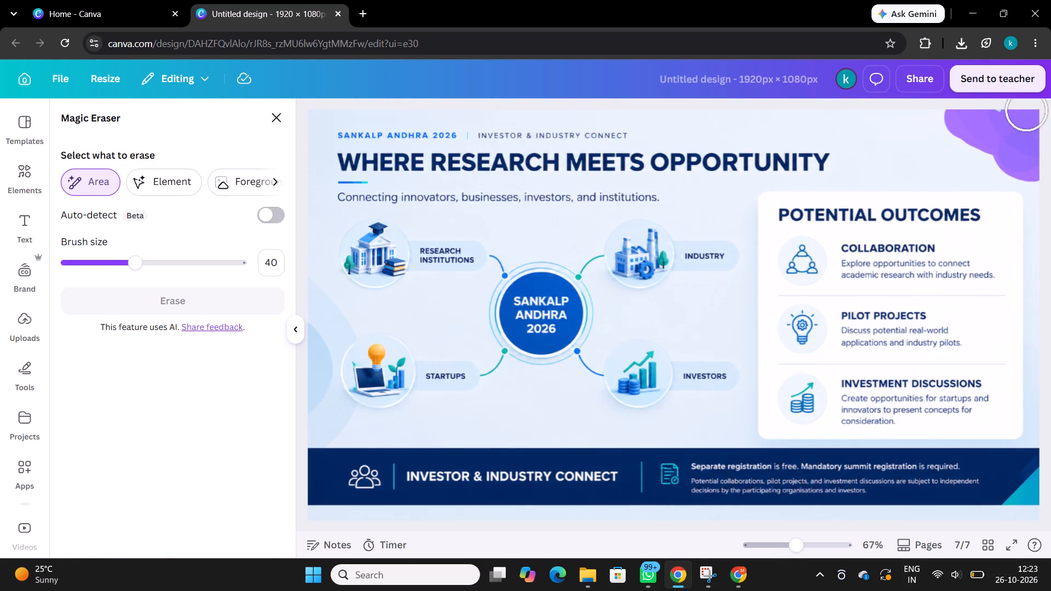
{"action": "left_click_drag", "start_coordinate": [1036, 108], "coordinate": [1006, 107]}
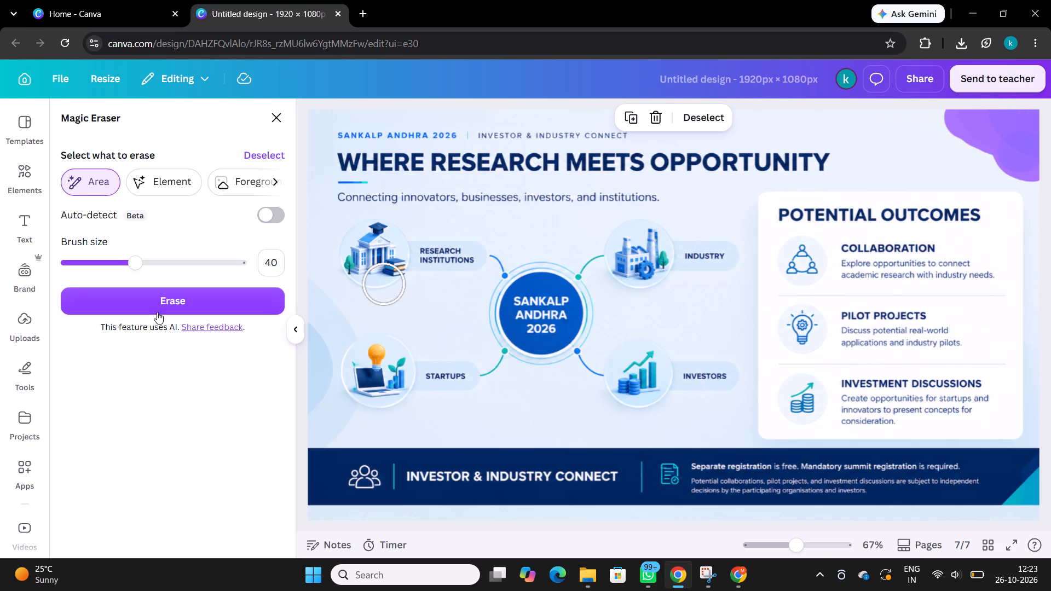
{"action": "left_click", "coordinate": [157, 312]}
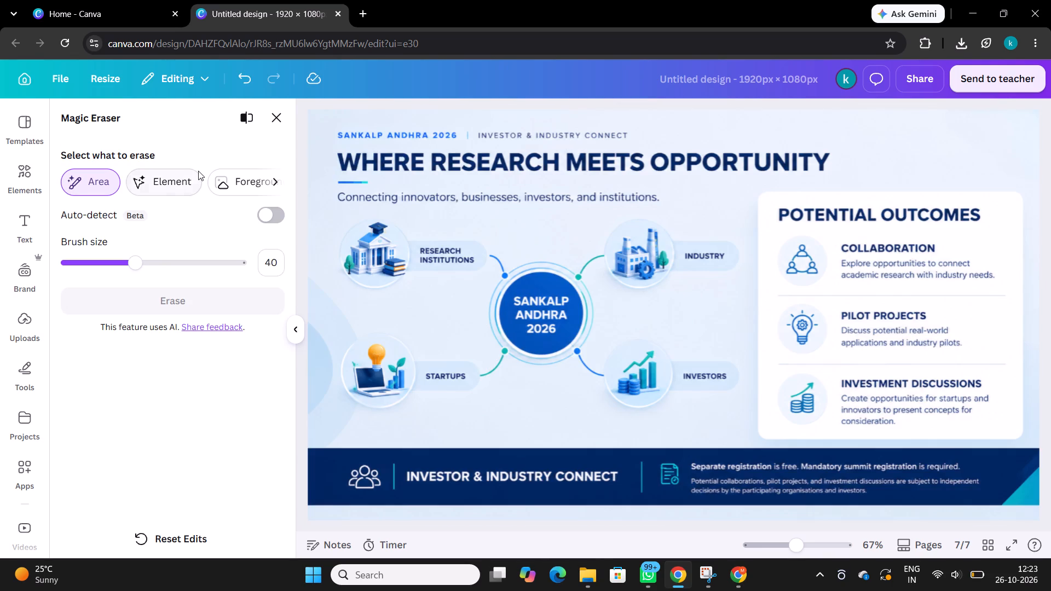
{"action": "left_click", "coordinate": [277, 113]}
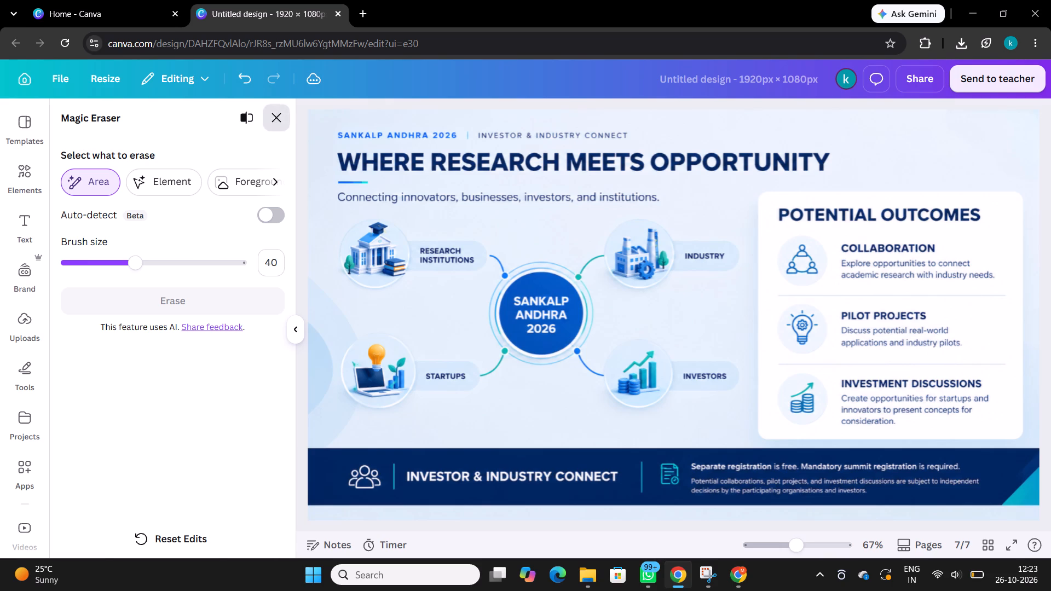
Copy the SANKALP logo from page 6 onto page 7 and place it in the upper-right corner above "Potential Outcomes".
{"action": "left_click", "coordinate": [171, 522]}
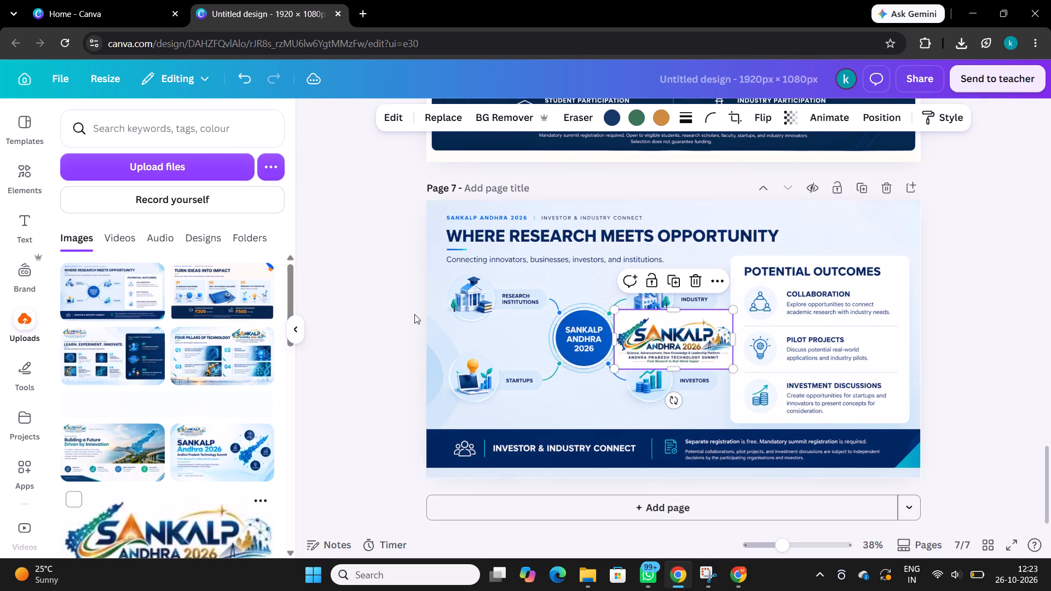
{"action": "key", "text": "BackSpace"}
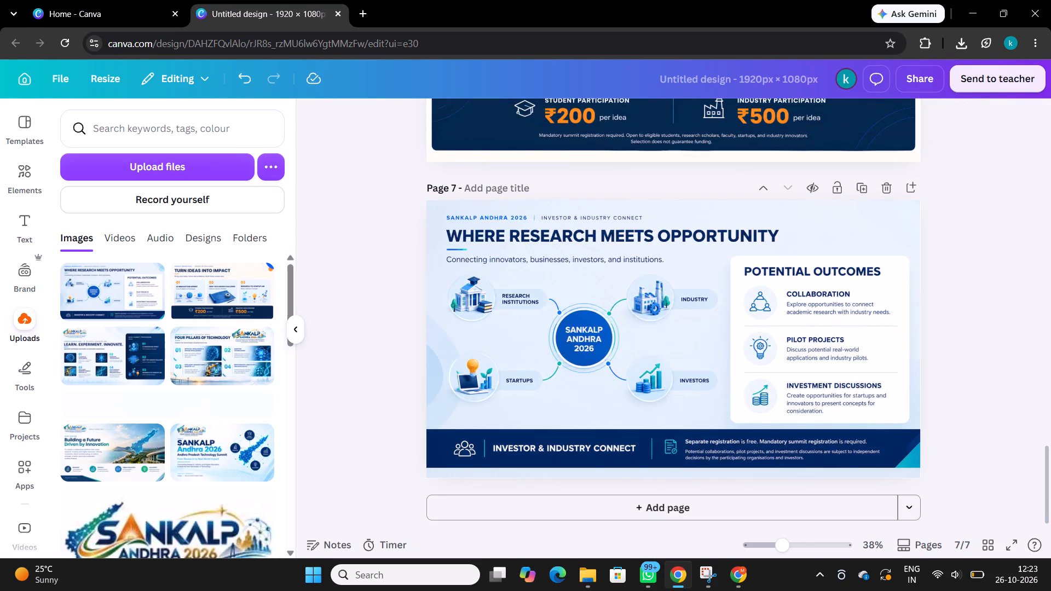
{"action": "scroll", "coordinate": [673, 316], "scroll_direction": "up", "scroll_amount": 3}
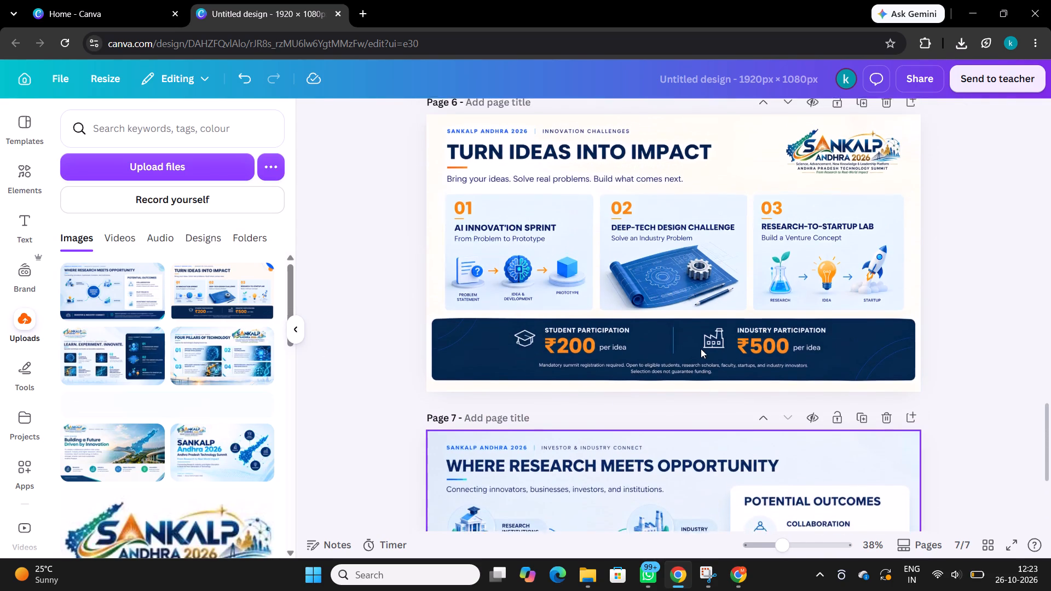
{"action": "scroll", "coordinate": [701, 349], "scroll_direction": "up", "scroll_amount": 2}
{"action": "left_click", "coordinate": [848, 201]}
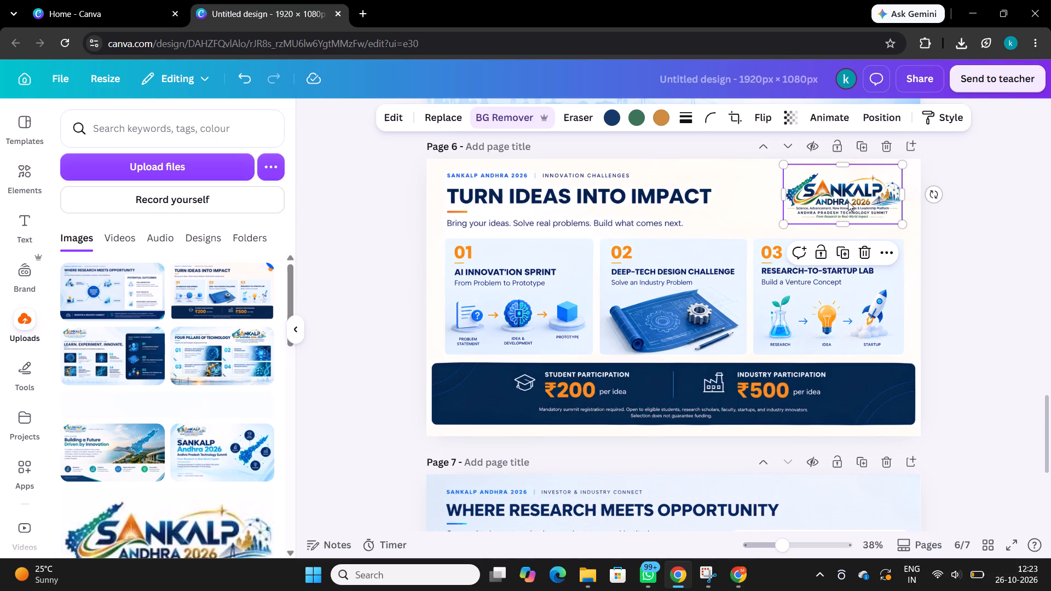
{"action": "key", "text": "ctrl+c"}
{"action": "scroll", "coordinate": [847, 209], "scroll_direction": "down", "scroll_amount": 4}
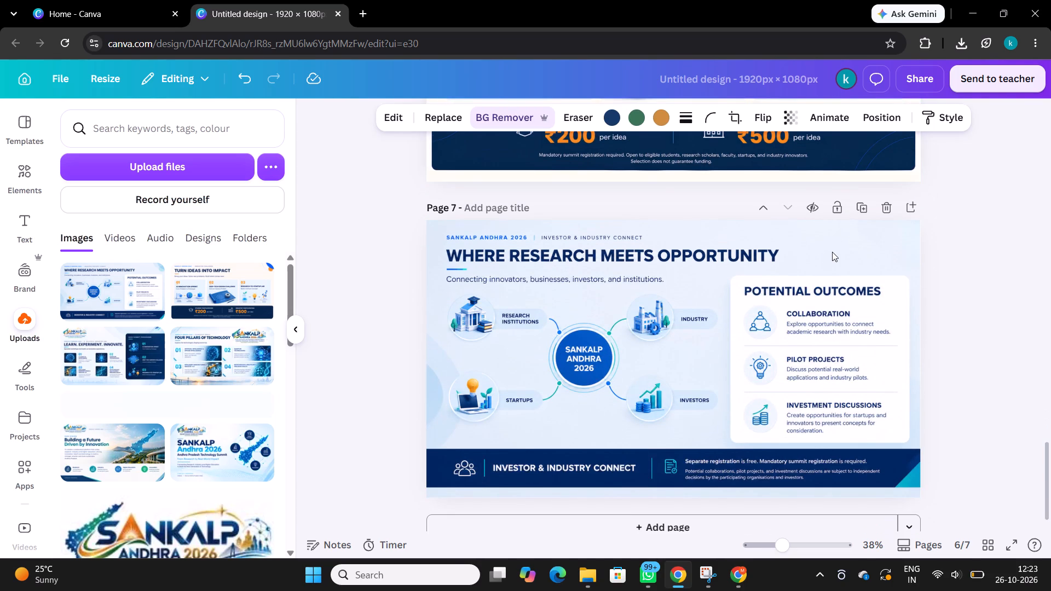
{"action": "left_click", "coordinate": [832, 252]}
{"action": "key", "text": "ctrl+v"}
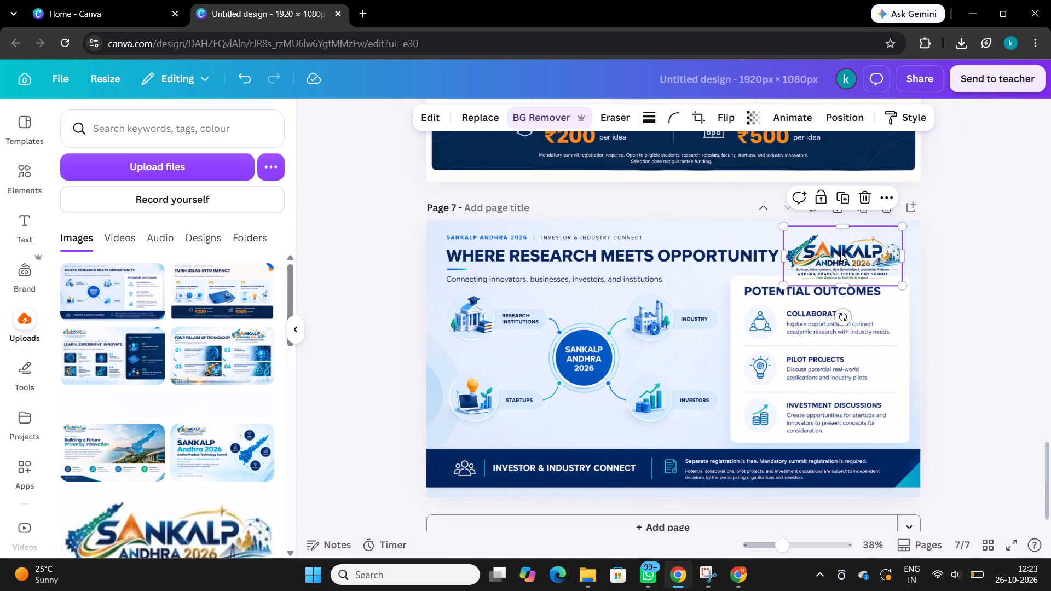
{"action": "left_click_drag", "start_coordinate": [840, 253], "coordinate": [851, 250]}
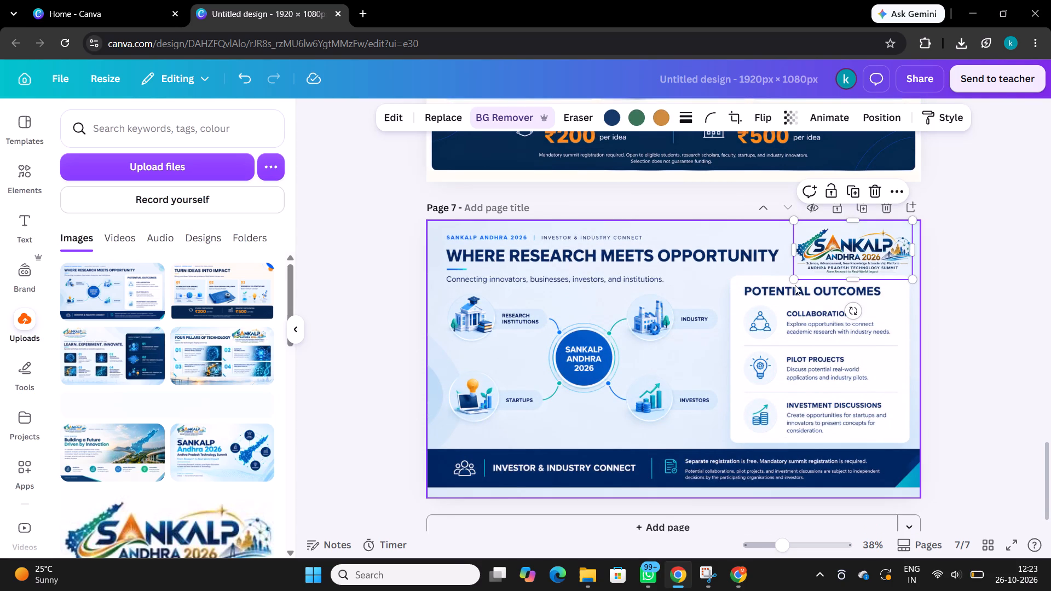
{"action": "left_click", "coordinate": [795, 285]}
{"action": "left_click", "coordinate": [795, 285]}
{"action": "left_click", "coordinate": [988, 242]}
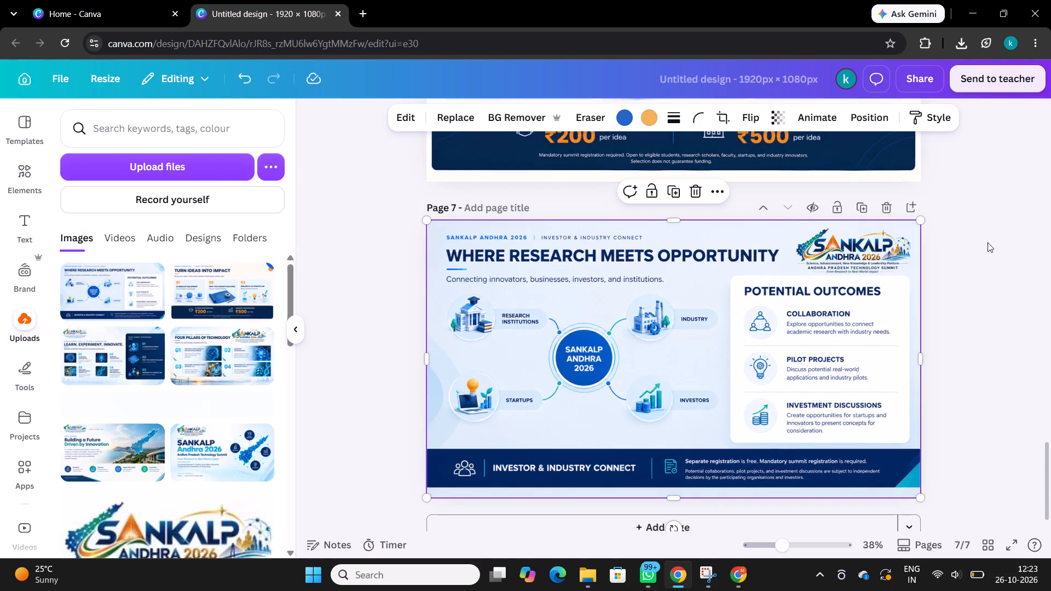
Shrink the page 7 logo from its lower-left corner so it sits clear of the heading and the "Potential Outcomes" card.
{"action": "left_click", "coordinate": [861, 242]}
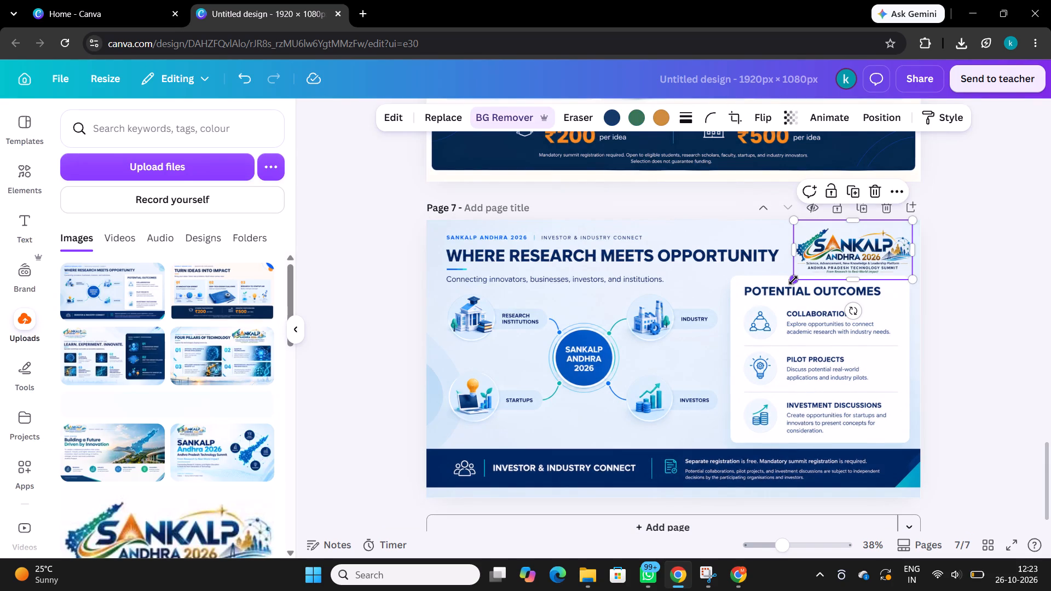
{"action": "left_click_drag", "start_coordinate": [793, 280], "coordinate": [802, 272]}
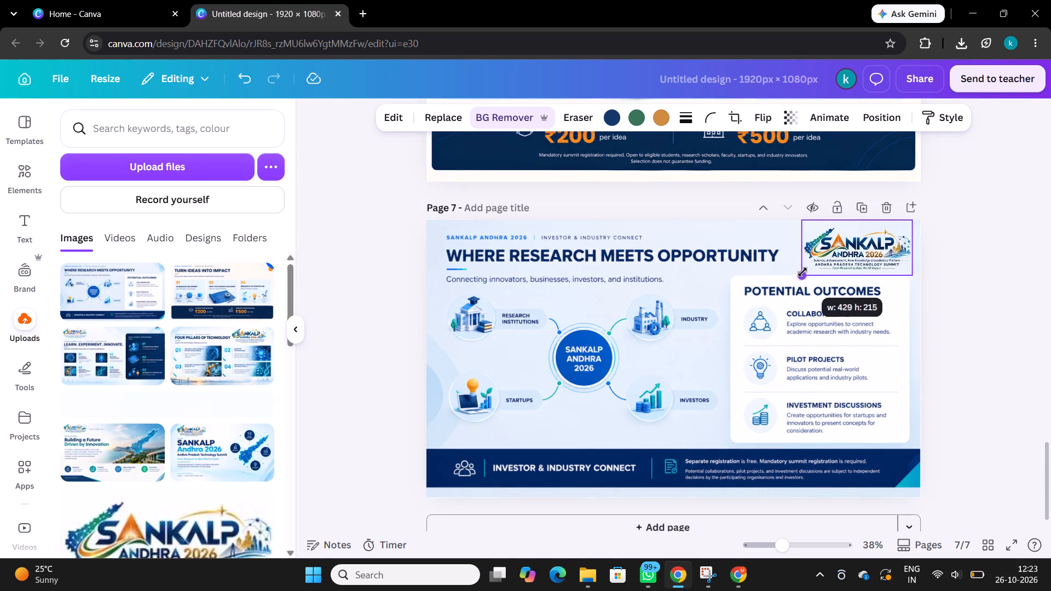
{"action": "left_click_drag", "start_coordinate": [802, 272], "coordinate": [810, 272]}
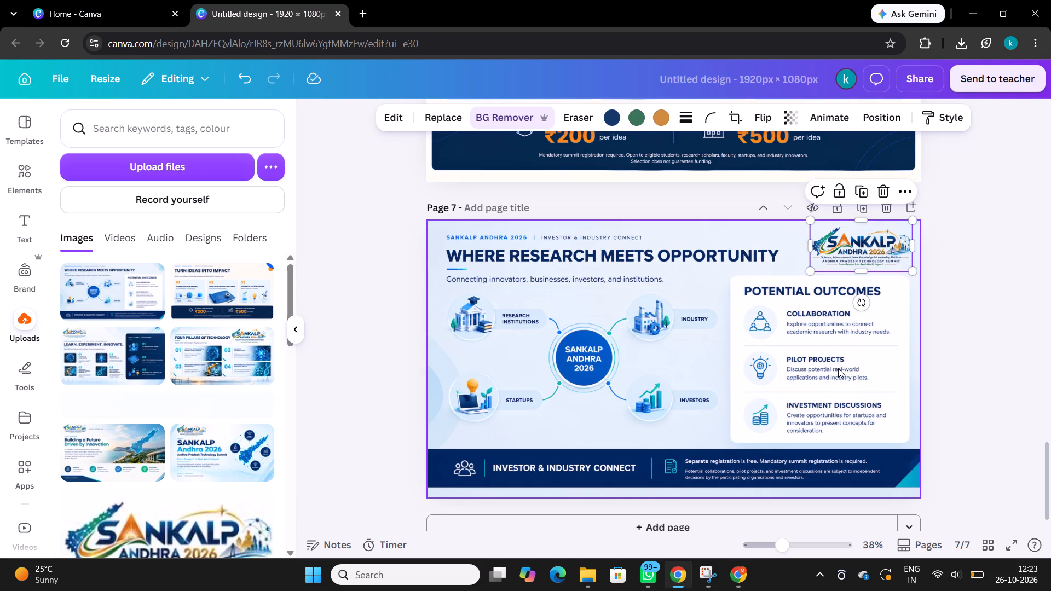
Widen the page 7 slide image slightly past the page's right edge, to about 1936 × 1080 px.
{"action": "left_click", "coordinate": [838, 368]}
{"action": "left_click", "coordinate": [921, 356]}
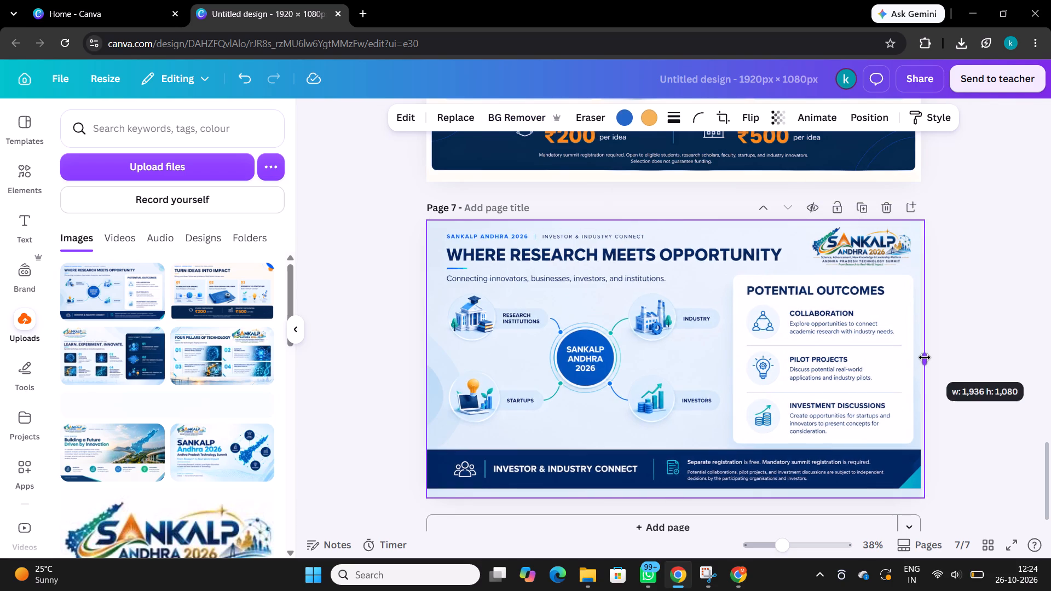
{"action": "left_click", "coordinate": [949, 331]}
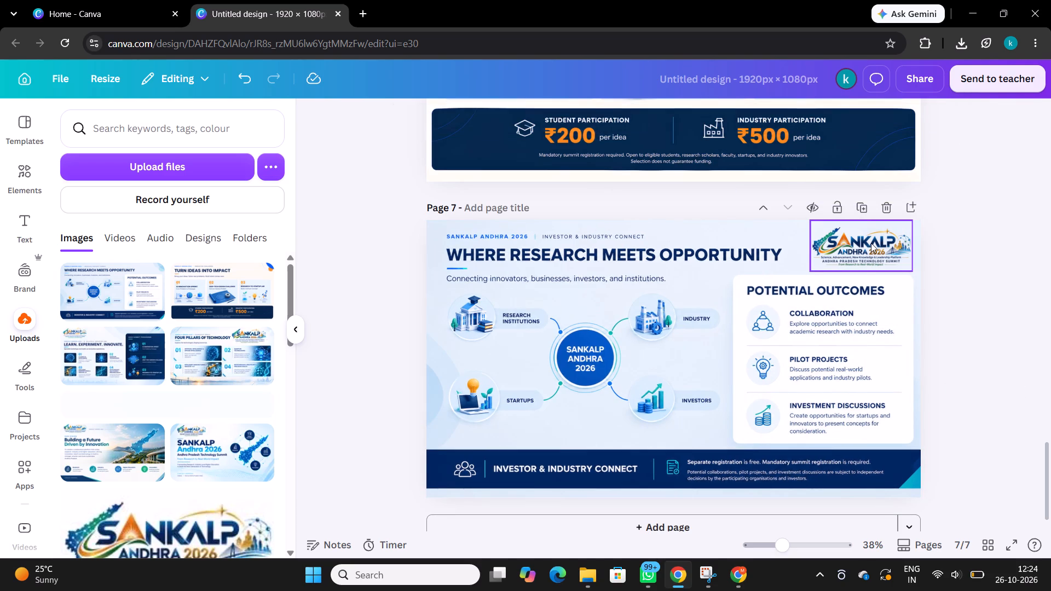
Nudge the logo slightly to the left along the top edge of page 7.
{"action": "left_click", "coordinate": [871, 243]}
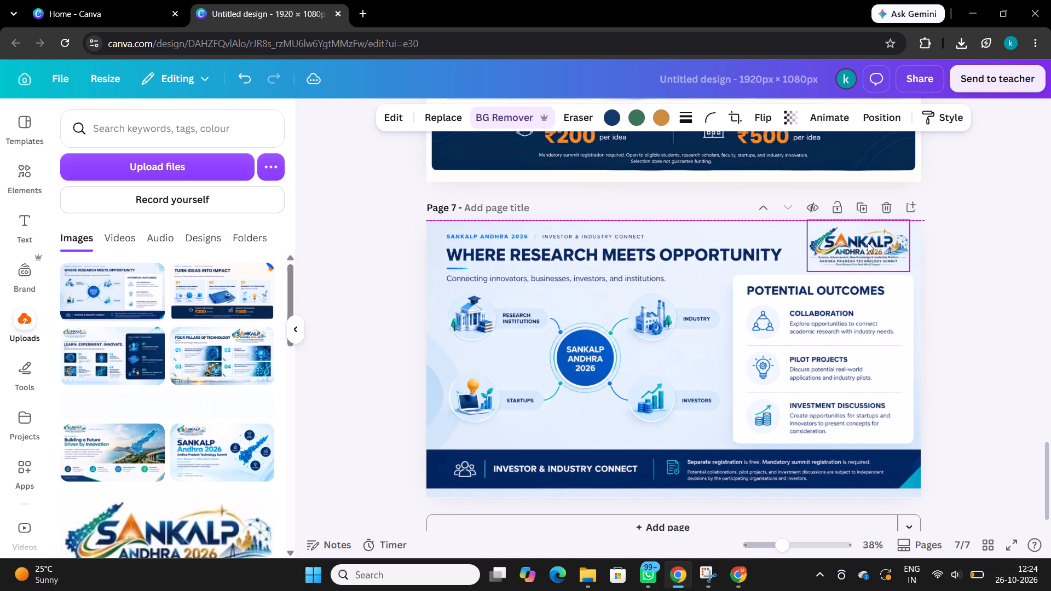
{"action": "left_click", "coordinate": [950, 269]}
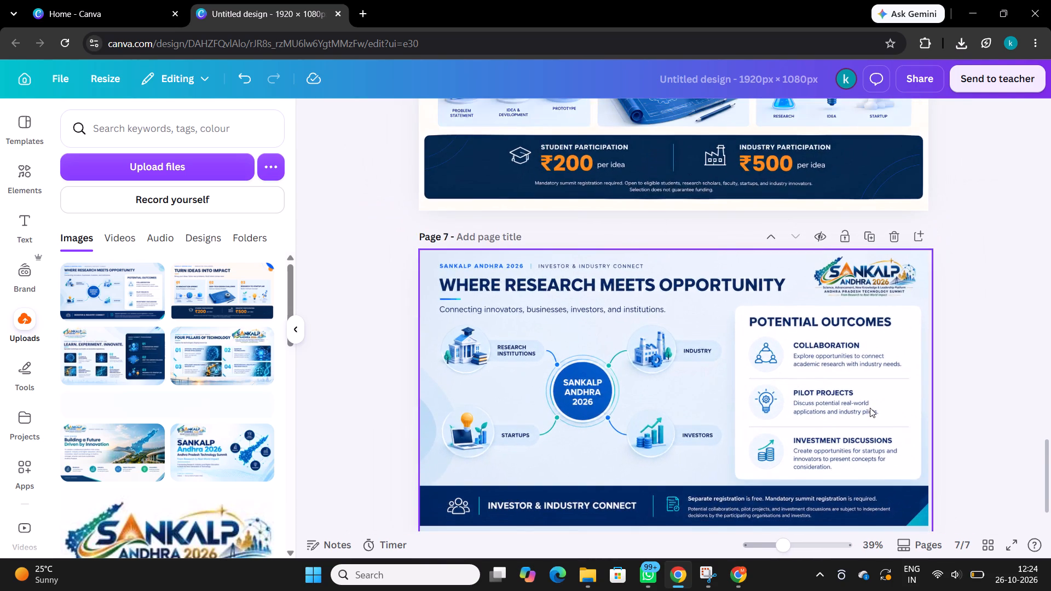
{"action": "left_click", "coordinate": [969, 355]}
Add a blank page 8 after the "Where Research Meets Opportunity" page.
{"action": "scroll", "coordinate": [969, 355], "scroll_direction": "down", "scroll_amount": 2}
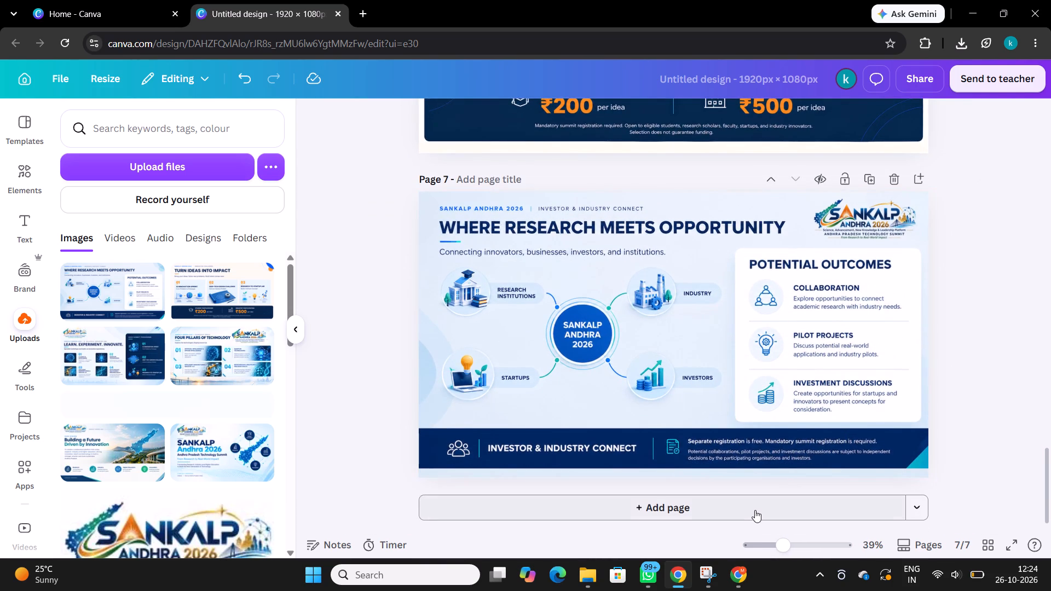
{"action": "left_click", "coordinate": [755, 510]}
Review the finished slides from page 7 up to page 1, and return to the blank page 8.
{"action": "scroll", "coordinate": [754, 325], "scroll_direction": "up", "scroll_amount": 4}
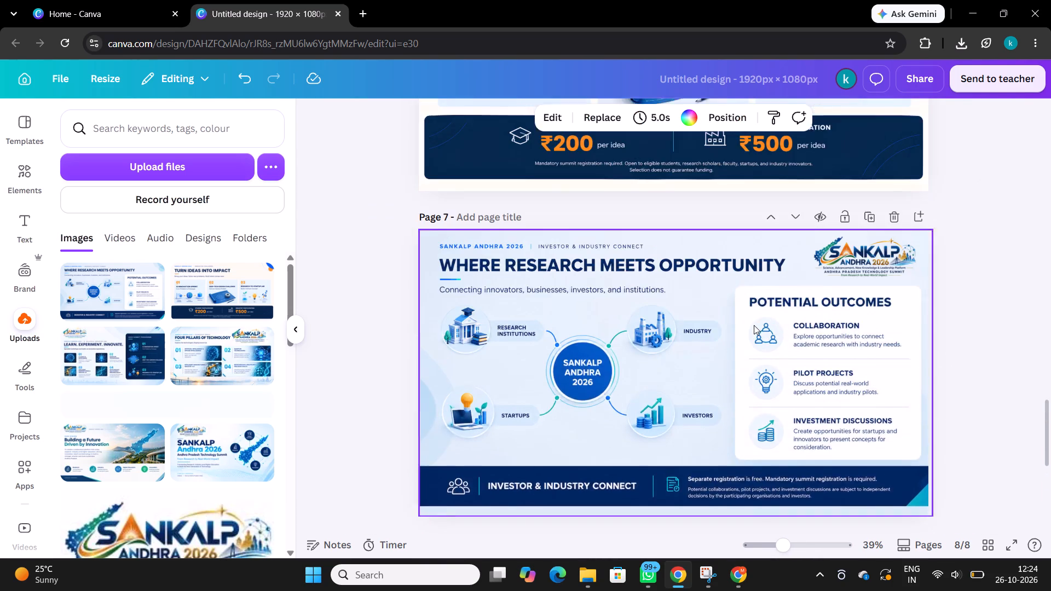
{"action": "scroll", "coordinate": [754, 325], "scroll_direction": "up", "scroll_amount": 6}
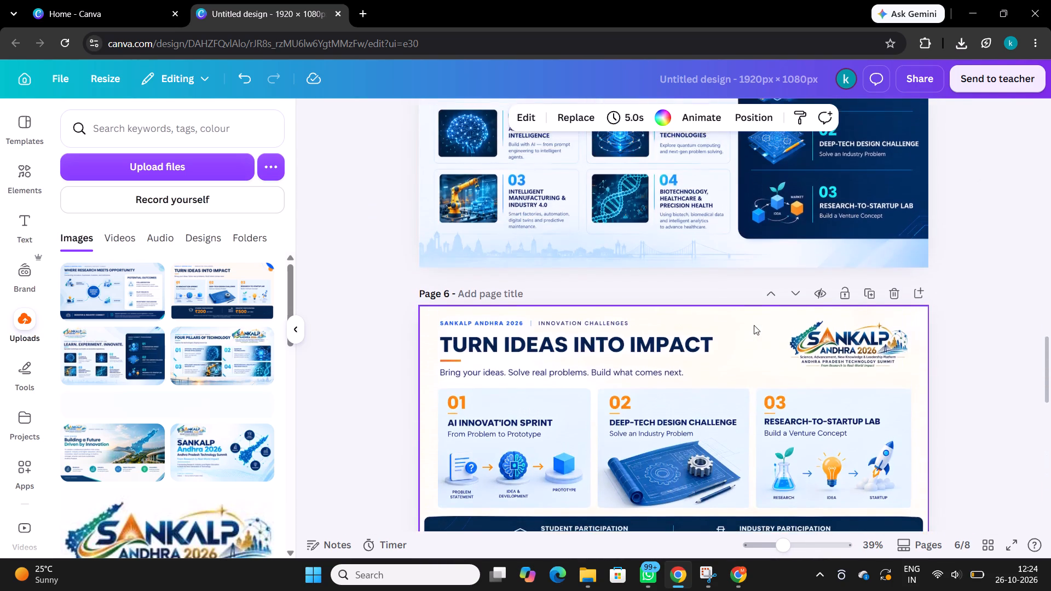
{"action": "scroll", "coordinate": [754, 325], "scroll_direction": "up", "scroll_amount": 5}
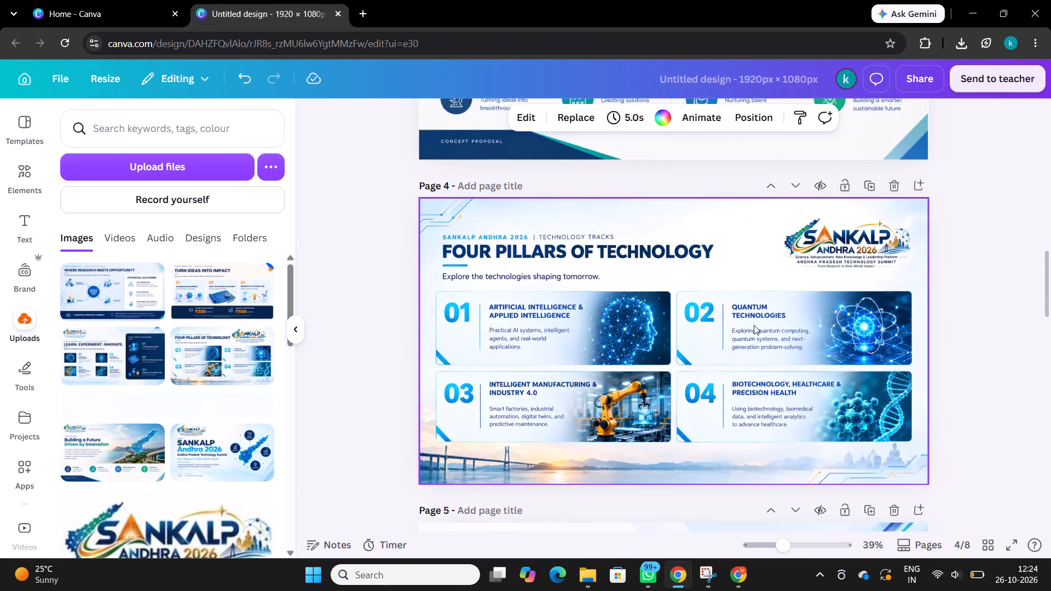
{"action": "scroll", "coordinate": [754, 325], "scroll_direction": "up", "scroll_amount": 5}
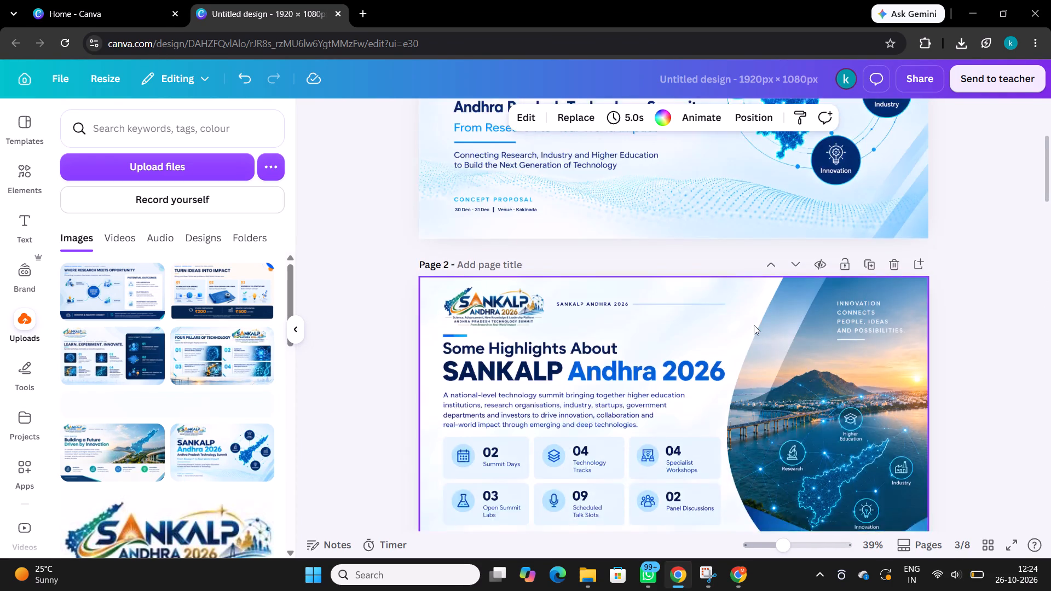
{"action": "scroll", "coordinate": [754, 325], "scroll_direction": "up", "scroll_amount": 2}
{"action": "scroll", "coordinate": [754, 325], "scroll_direction": "down", "scroll_amount": 13}
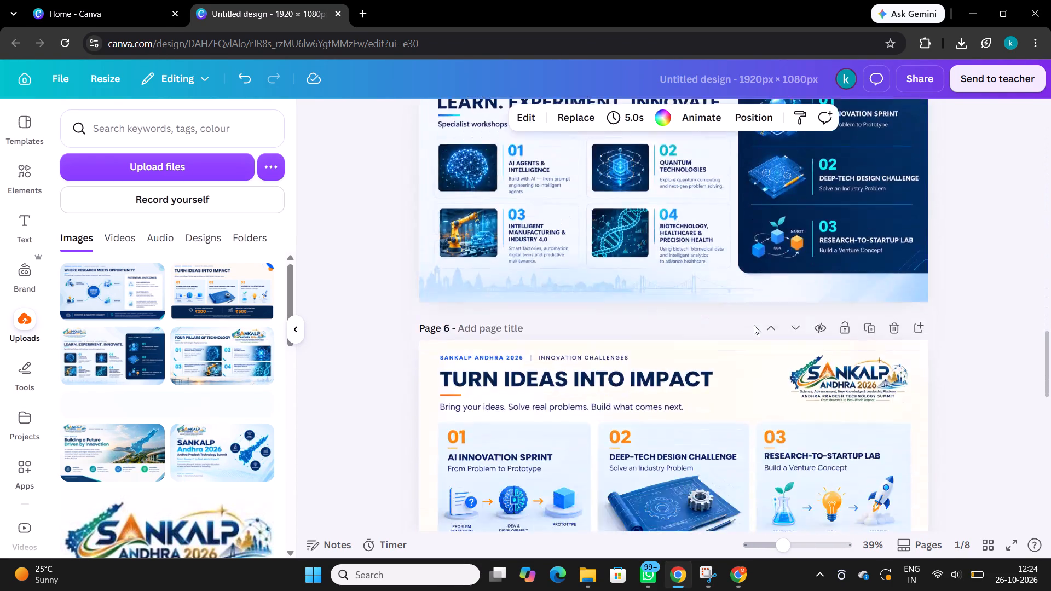
{"action": "scroll", "coordinate": [754, 325], "scroll_direction": "down", "scroll_amount": 2}
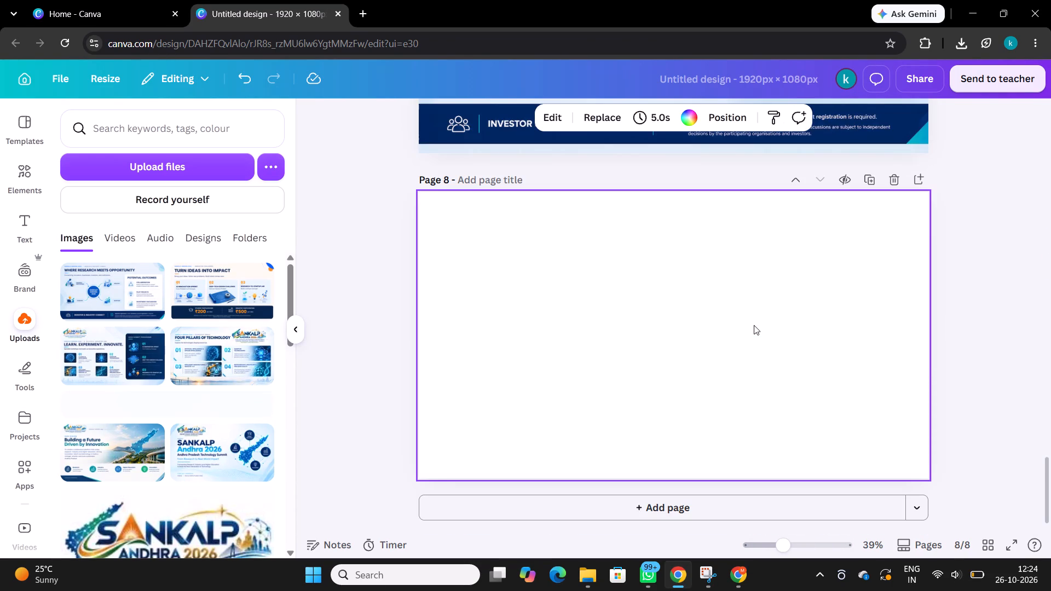
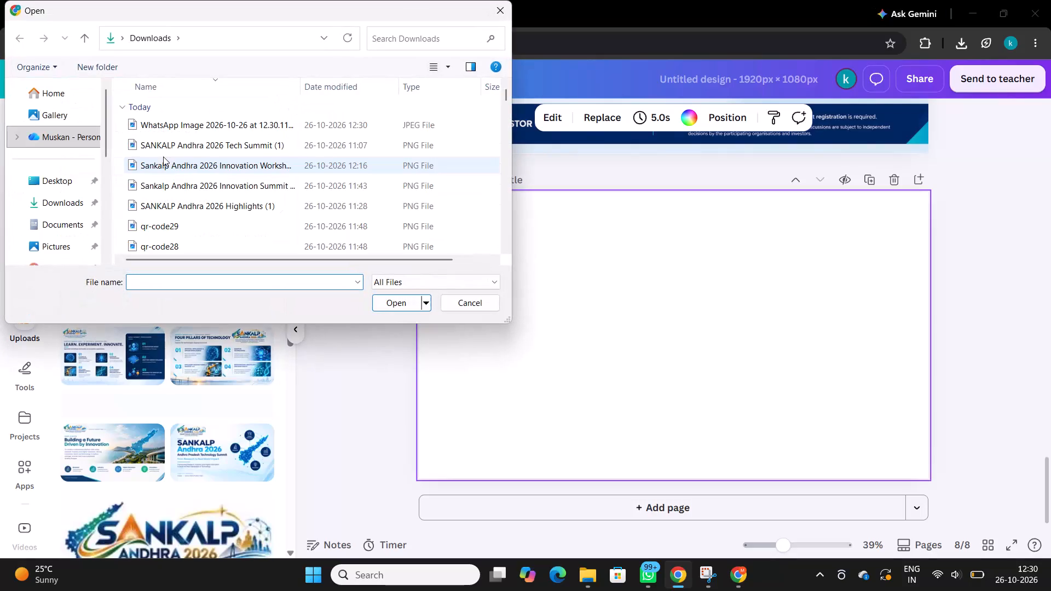
Upload the newest WhatsApp image from the Downloads folder to the design's uploads.
{"action": "scroll", "coordinate": [202, 221], "scroll_direction": "down", "scroll_amount": 1}
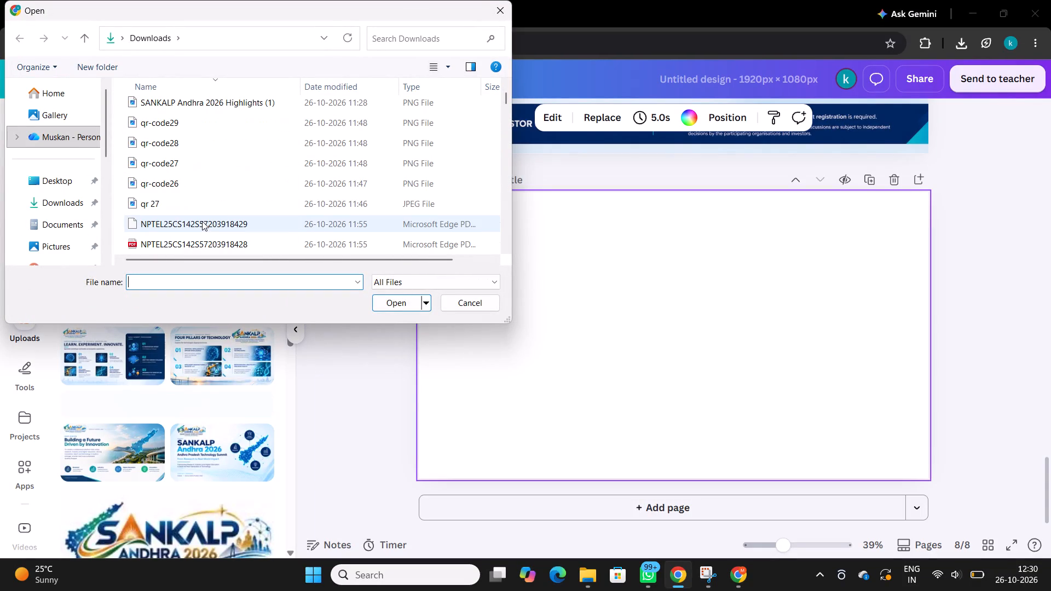
{"action": "scroll", "coordinate": [202, 221], "scroll_direction": "down", "scroll_amount": 3}
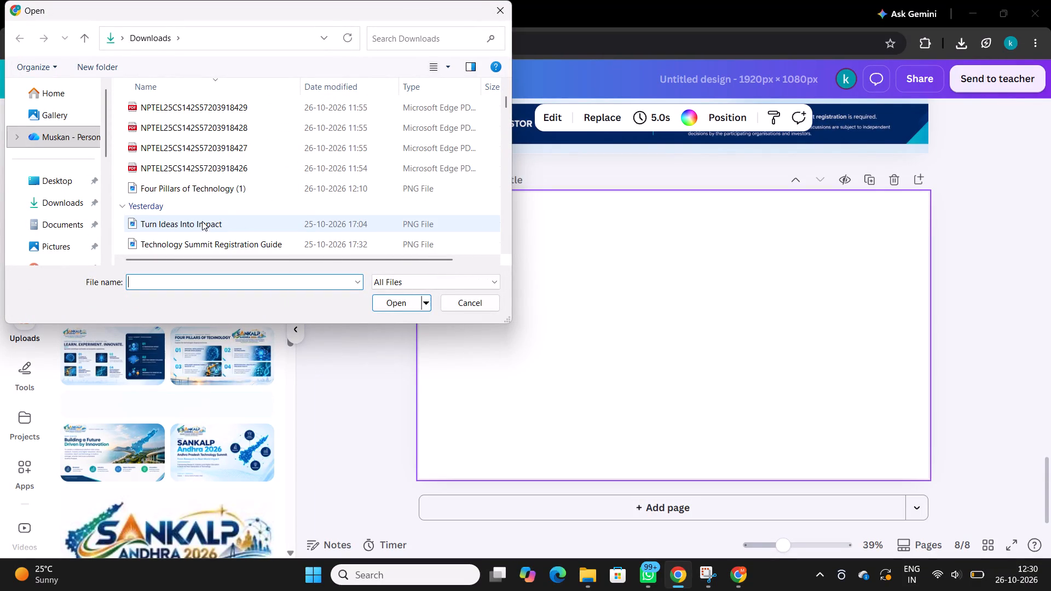
{"action": "scroll", "coordinate": [216, 162], "scroll_direction": "up", "scroll_amount": 1}
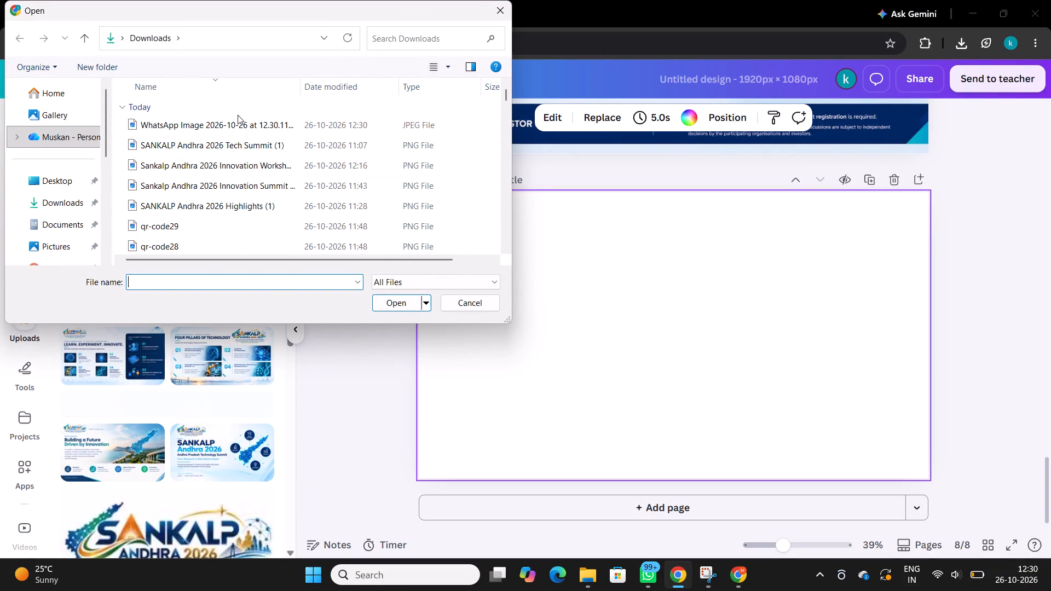
{"action": "double_click", "coordinate": [238, 124]}
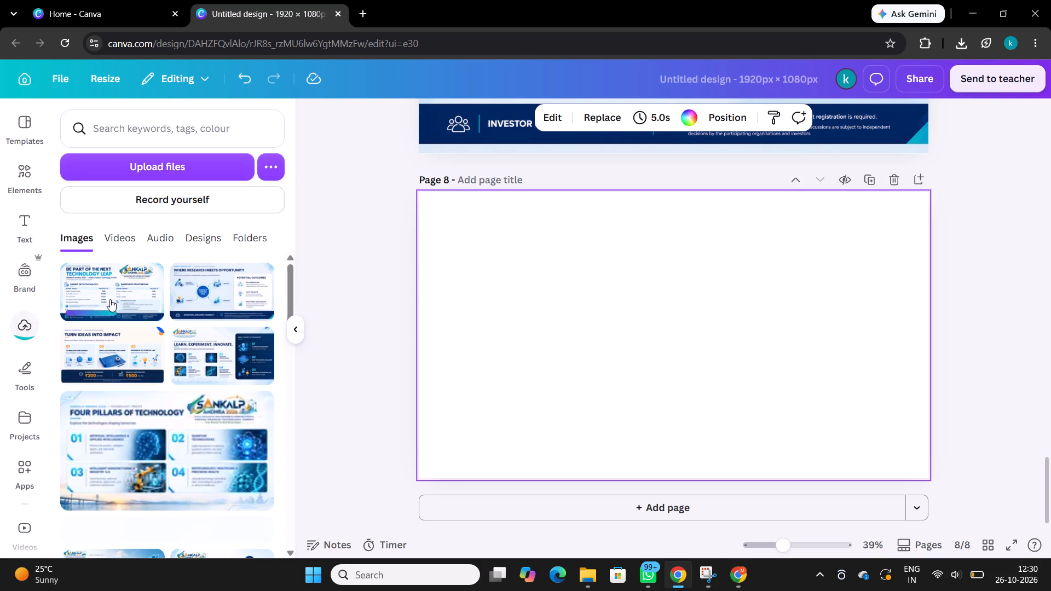
Place the uploaded "Be Part of the Next Technology Leap" image on page 8 and enlarge it to fill the whole page.
{"action": "left_click", "coordinate": [110, 299]}
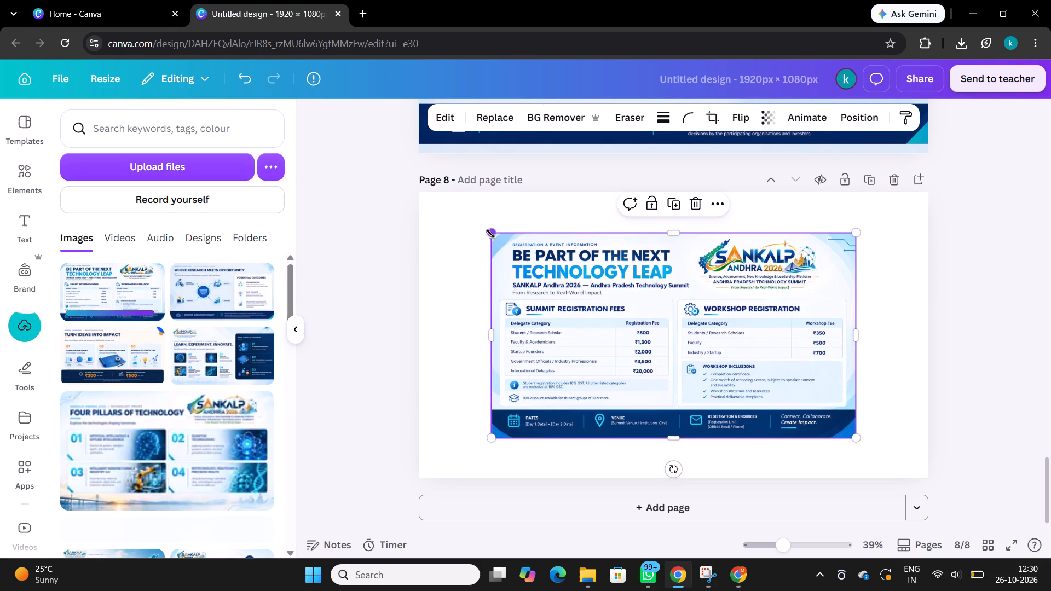
{"action": "left_click_drag", "start_coordinate": [490, 234], "coordinate": [407, 218]}
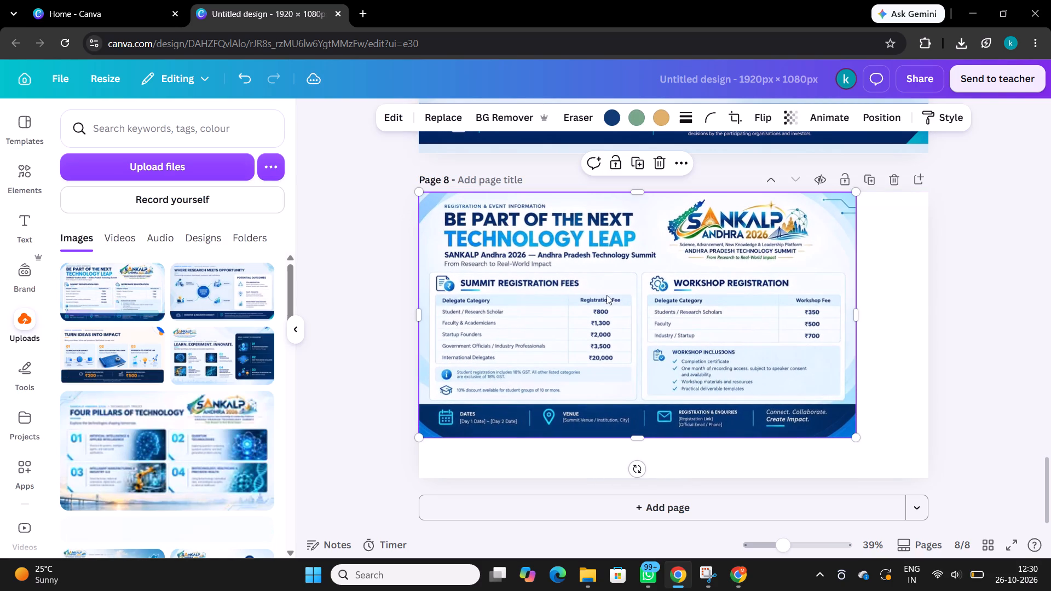
{"action": "left_click_drag", "start_coordinate": [854, 432], "coordinate": [887, 442]}
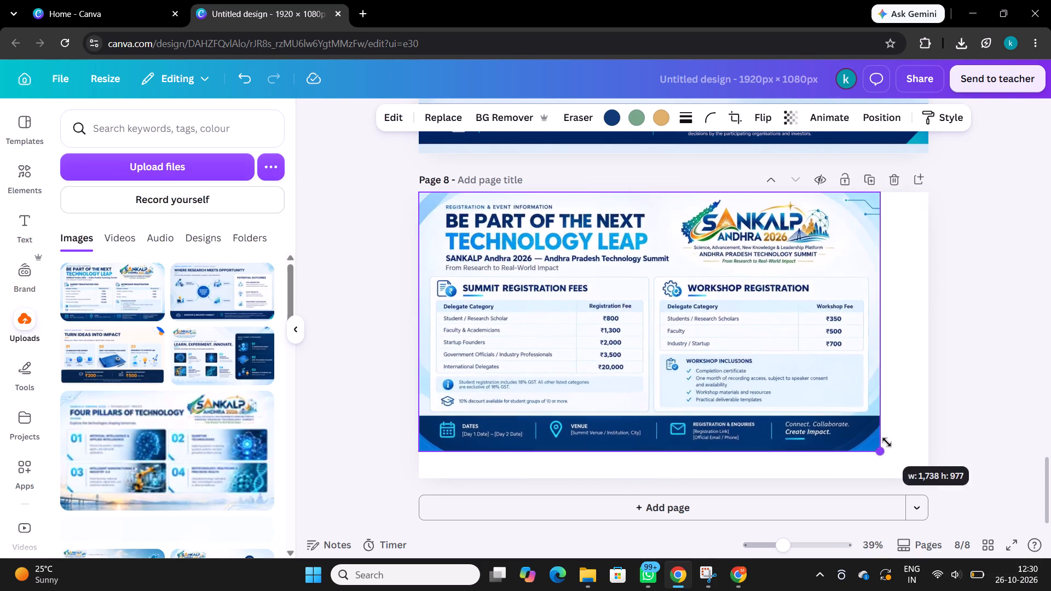
{"action": "left_click_drag", "start_coordinate": [887, 442], "coordinate": [934, 459]}
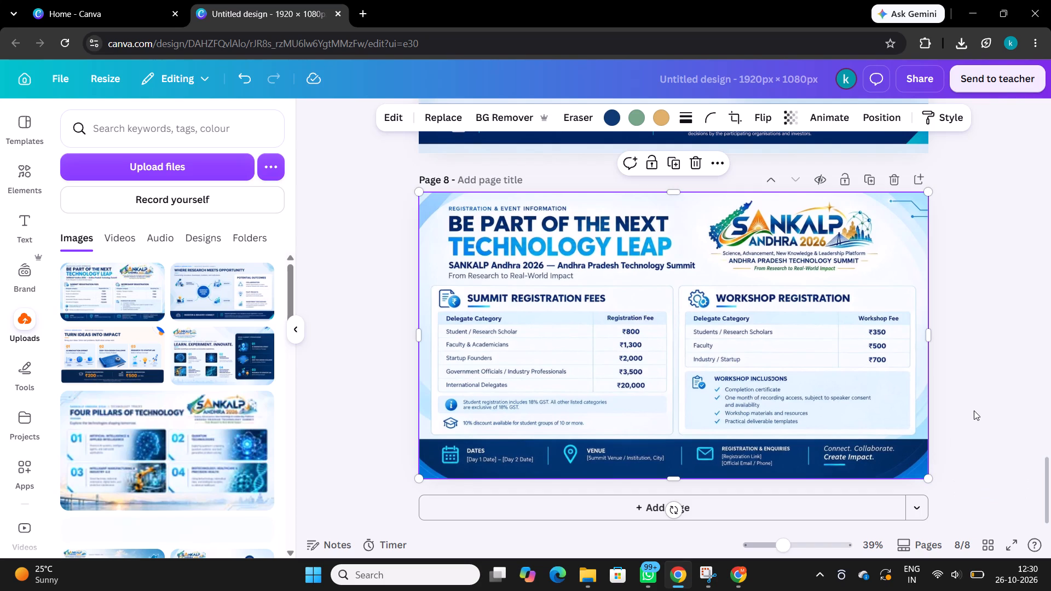
{"action": "left_click", "coordinate": [974, 410]}
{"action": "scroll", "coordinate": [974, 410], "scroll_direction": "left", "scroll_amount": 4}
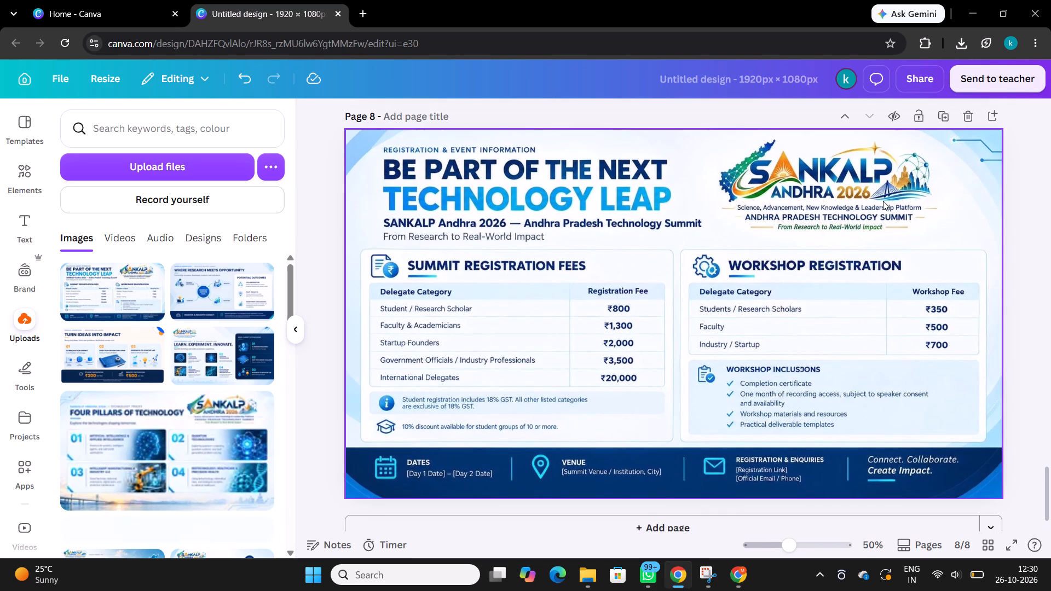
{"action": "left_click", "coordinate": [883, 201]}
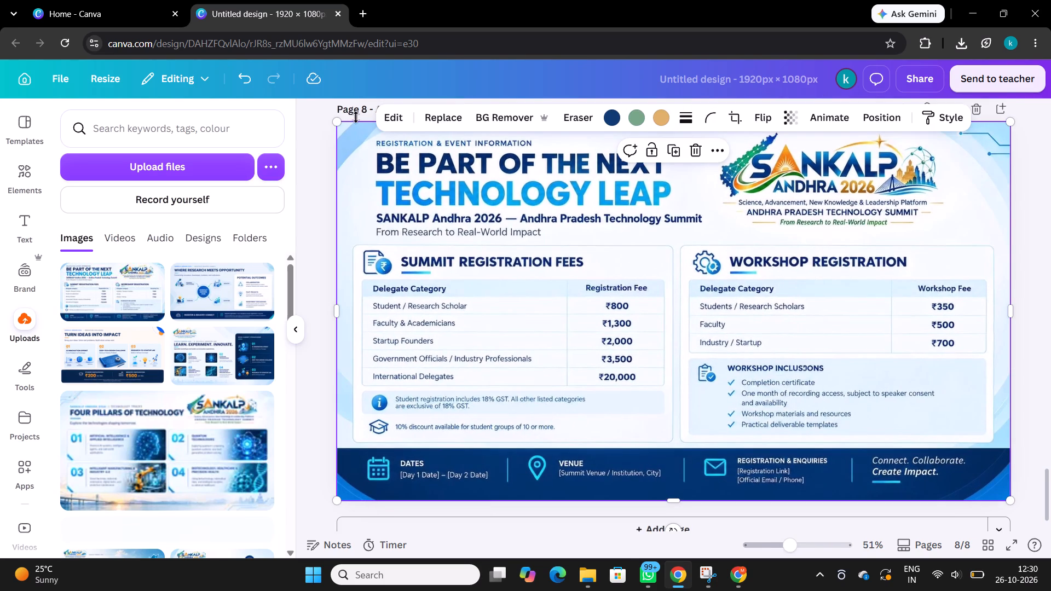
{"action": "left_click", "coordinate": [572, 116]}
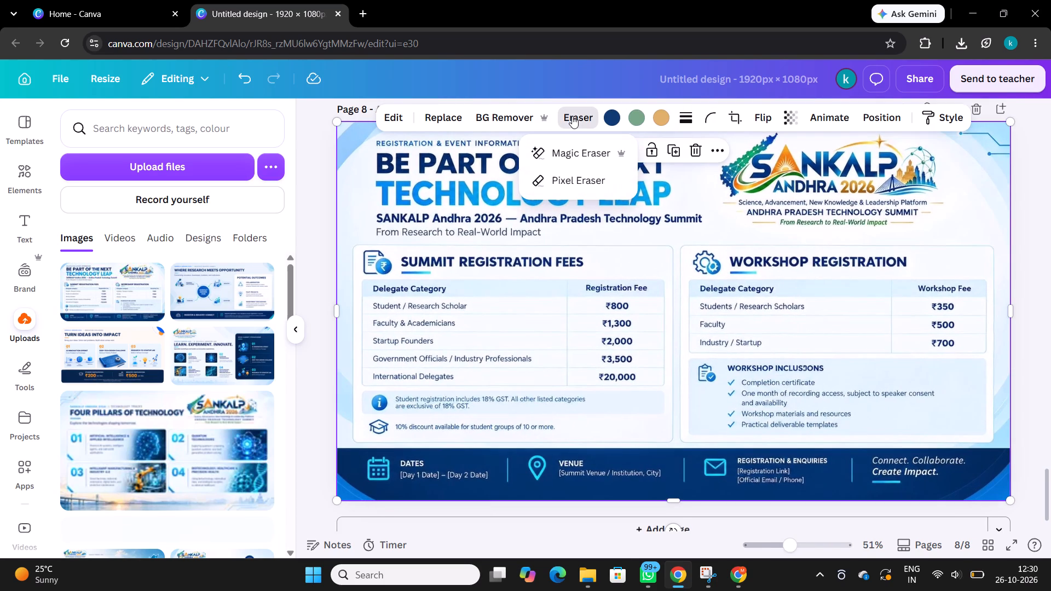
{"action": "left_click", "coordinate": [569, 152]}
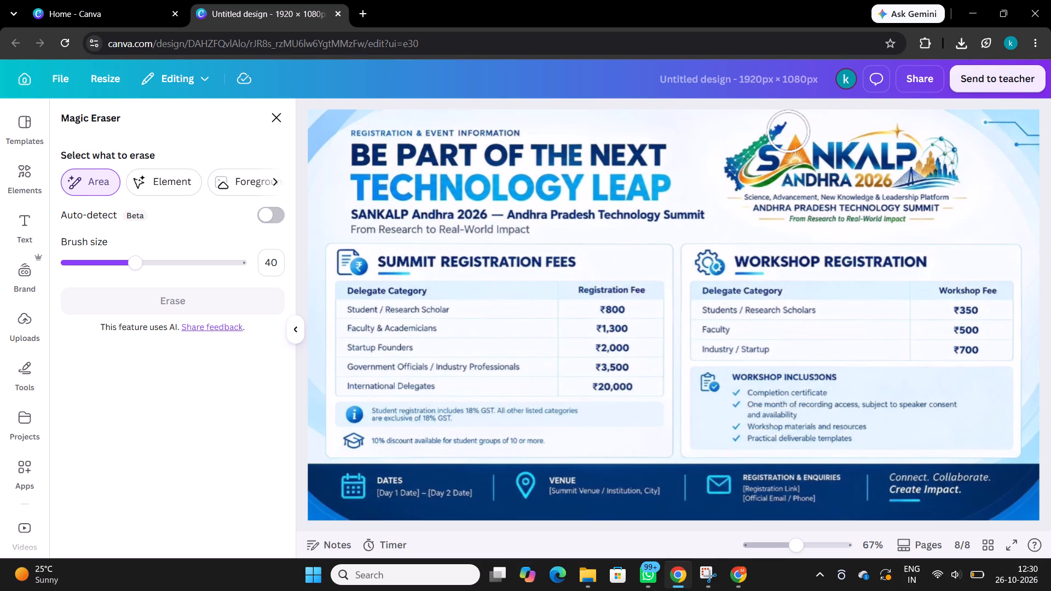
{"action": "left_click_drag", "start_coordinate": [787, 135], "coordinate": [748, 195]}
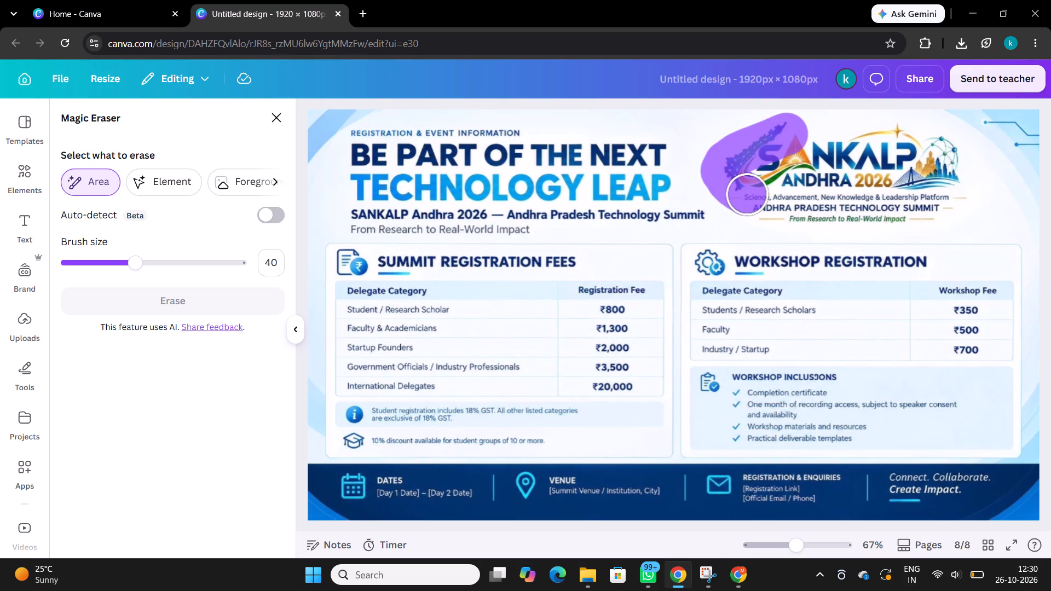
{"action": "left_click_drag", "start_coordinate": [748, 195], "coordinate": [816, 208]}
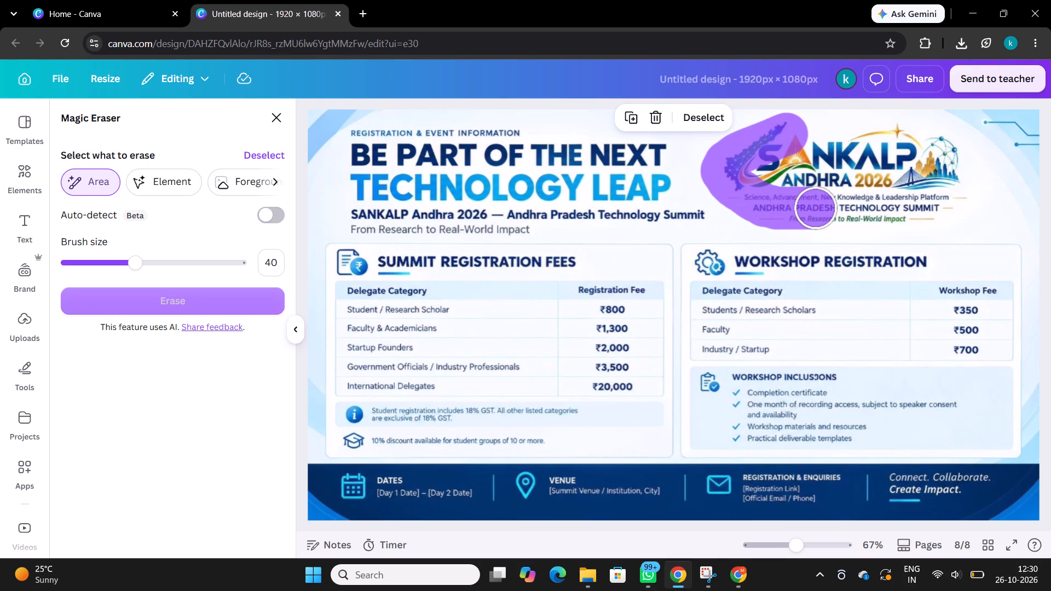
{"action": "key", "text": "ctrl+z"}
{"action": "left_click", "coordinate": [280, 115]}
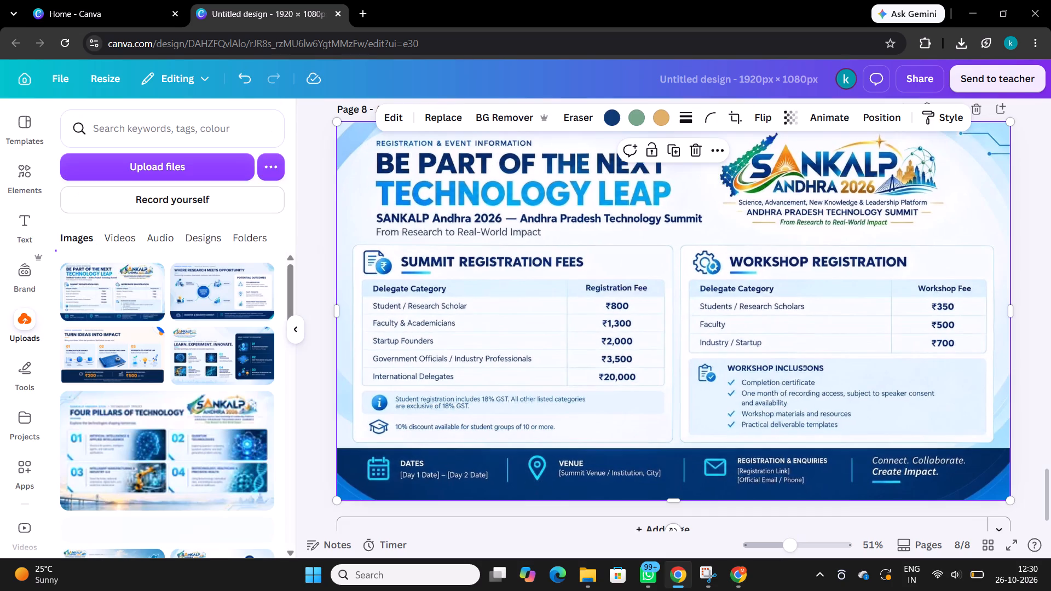
Apply Upscale to the page 8 slide image.
{"action": "left_click", "coordinate": [390, 119]}
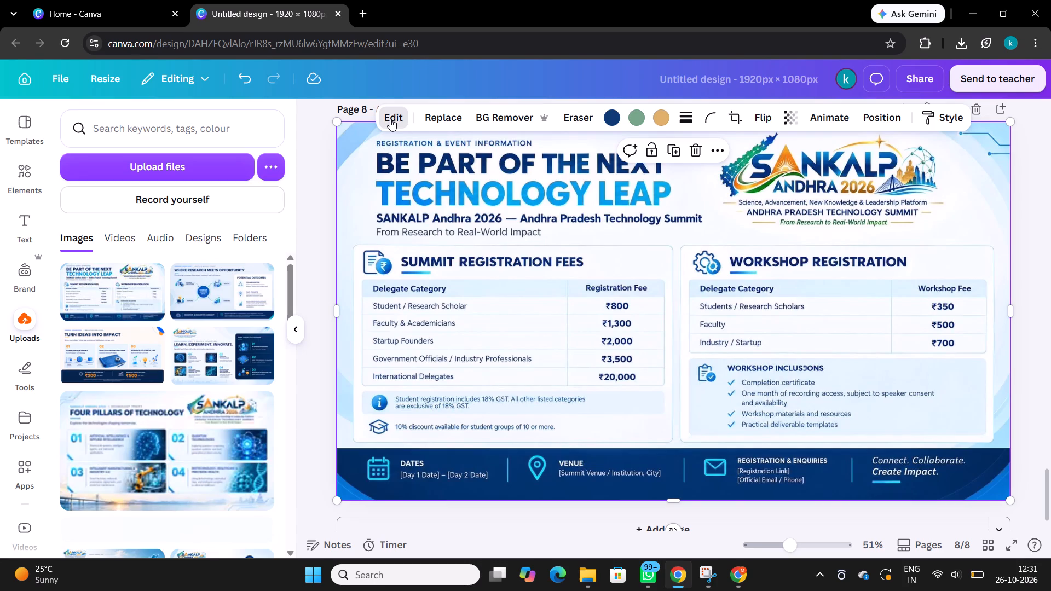
{"action": "left_click", "coordinate": [135, 259]}
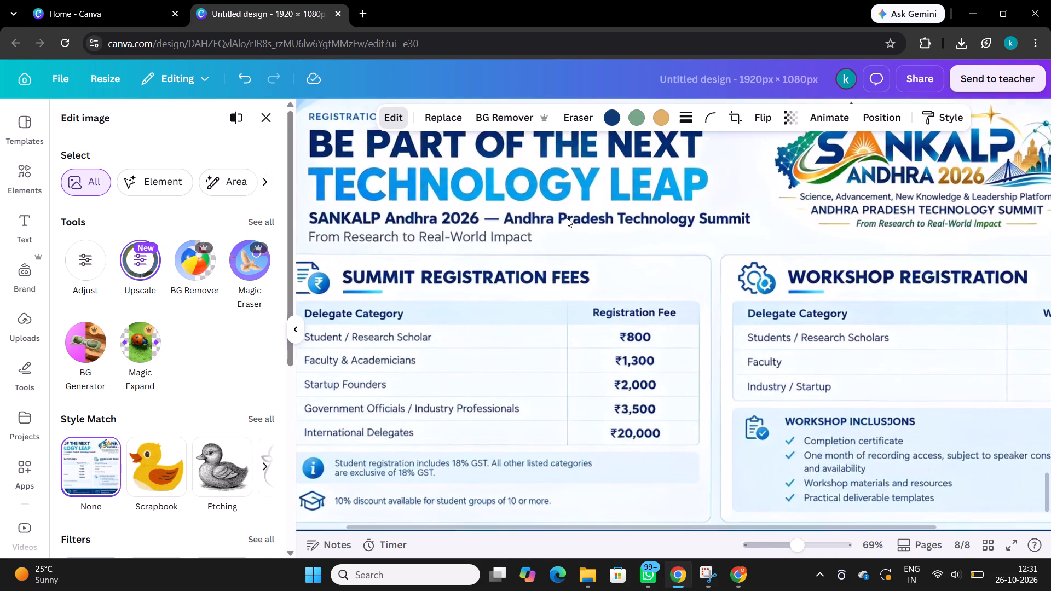
{"action": "scroll", "coordinate": [567, 218], "scroll_direction": "down", "scroll_amount": 4}
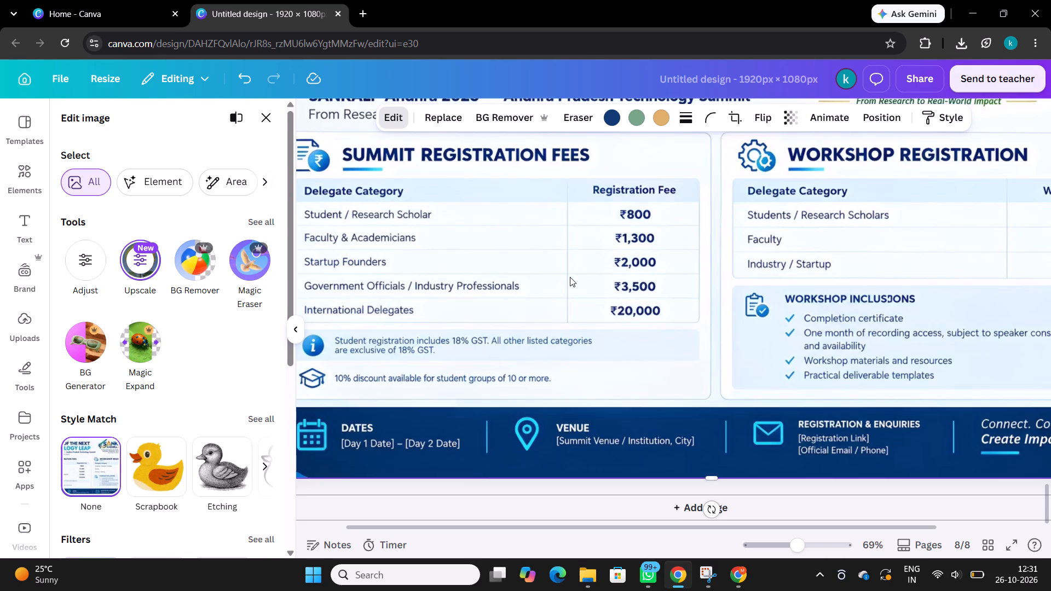
{"action": "scroll", "coordinate": [500, 359], "scroll_direction": "down", "scroll_amount": 2}
{"action": "left_click", "coordinate": [500, 359]}
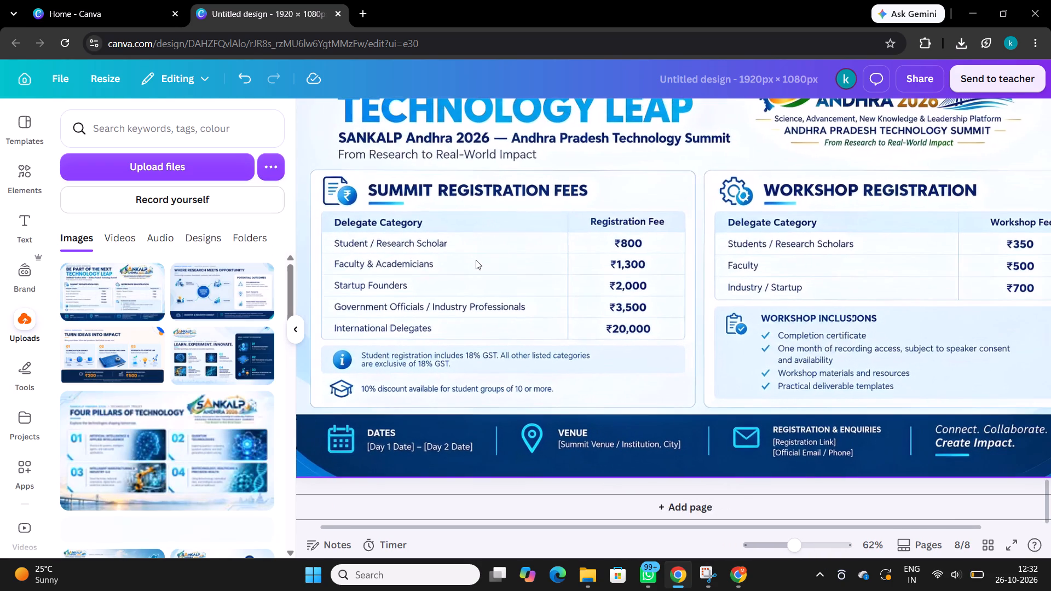
Open the page 8 slide image in Magic Eraser with area selection and set the brush size to 10.
{"action": "left_click", "coordinate": [476, 260]}
{"action": "left_click", "coordinate": [575, 125]}
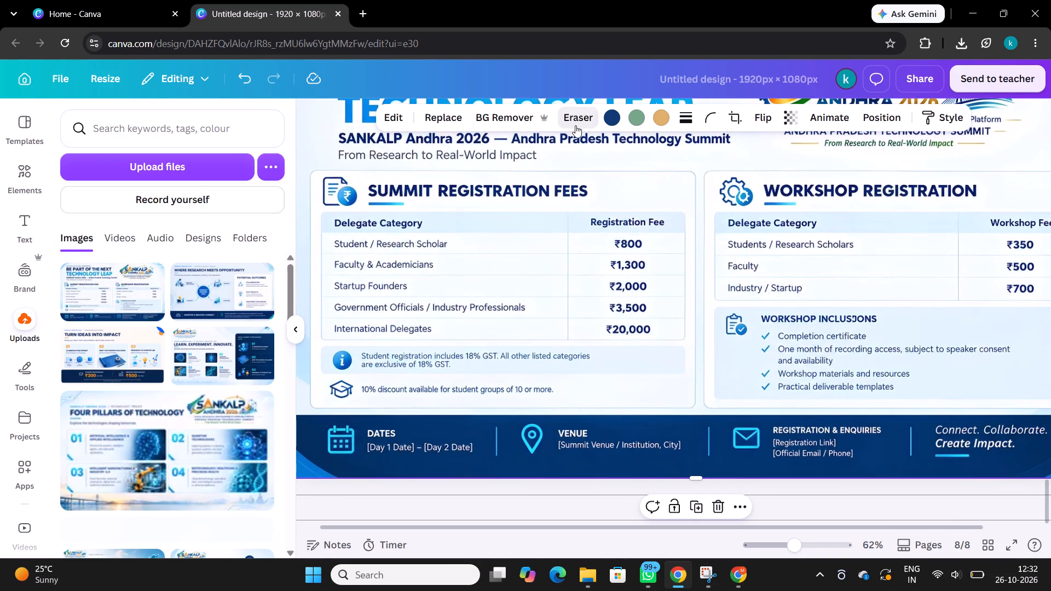
{"action": "left_click", "coordinate": [566, 152]}
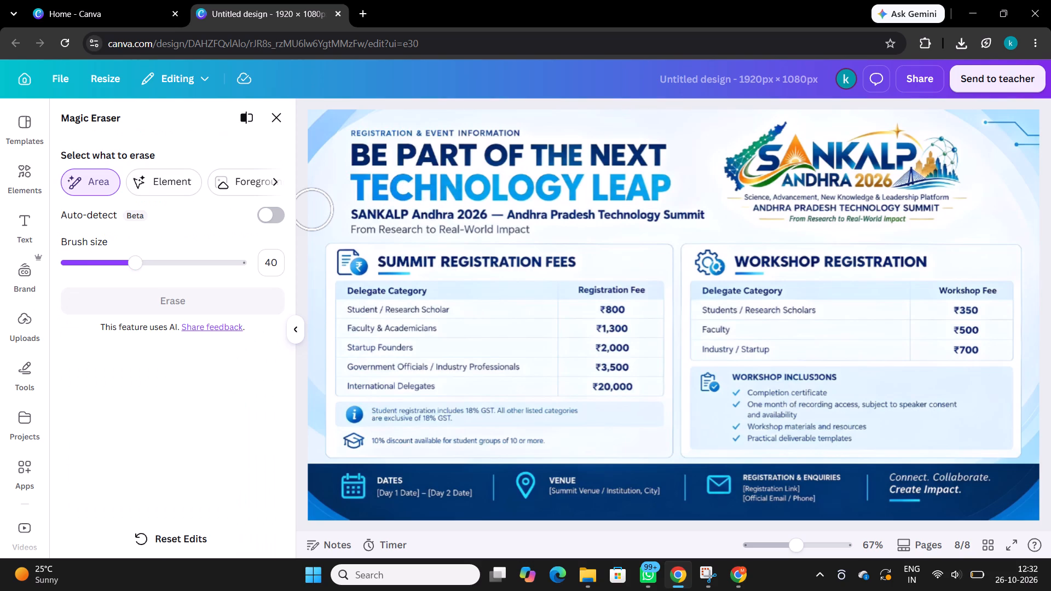
{"action": "left_click", "coordinate": [96, 268]}
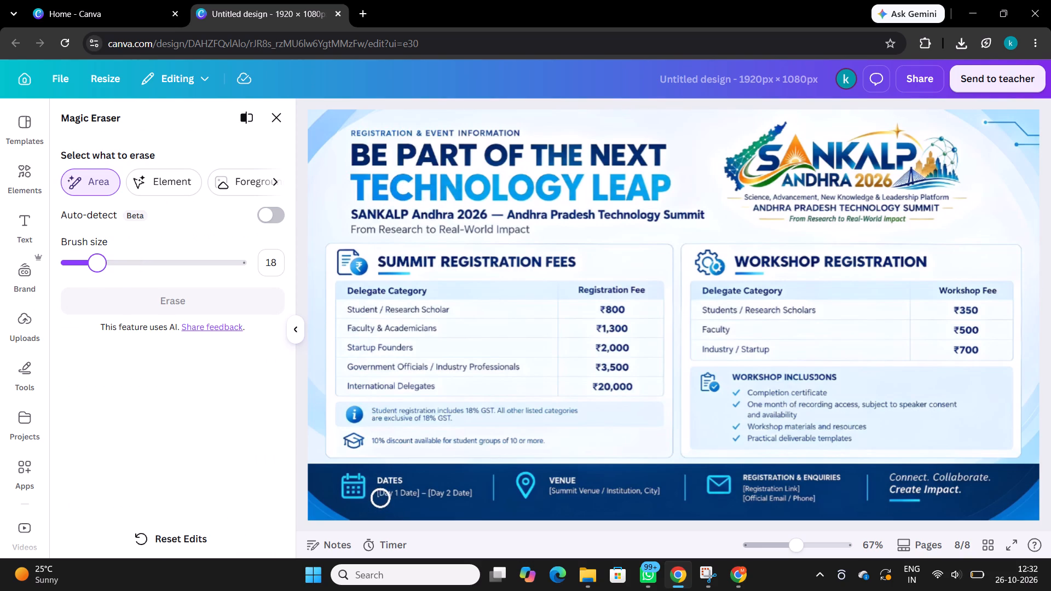
{"action": "left_click", "coordinate": [82, 266]}
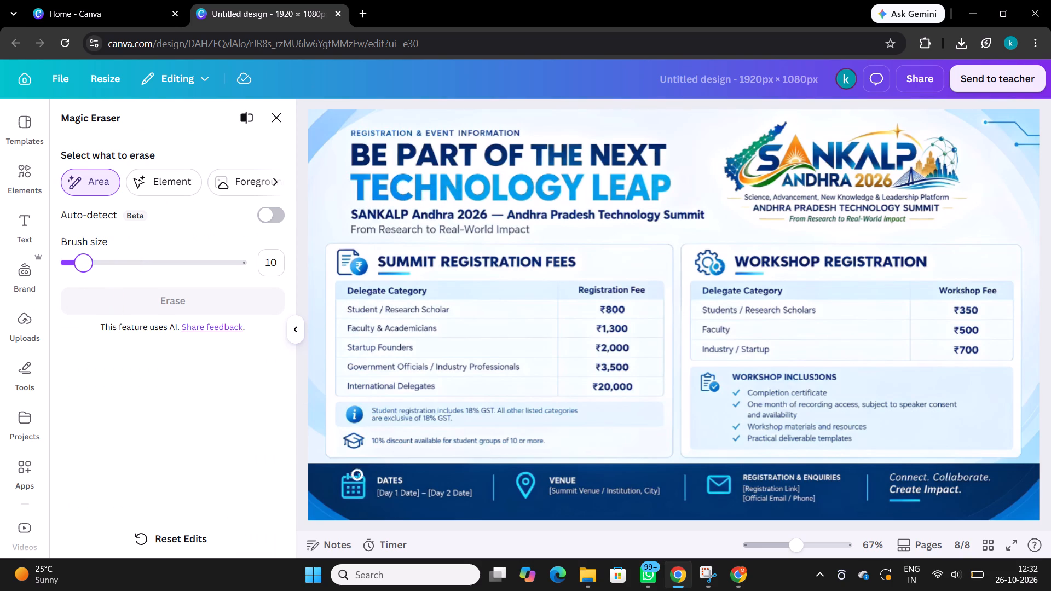
Brush over the bracketed placeholder text under Dates, Venue and Registration & Enquiries in the slide's footer to mark it for erasing.
{"action": "left_click_drag", "start_coordinate": [380, 494], "coordinate": [407, 494]}
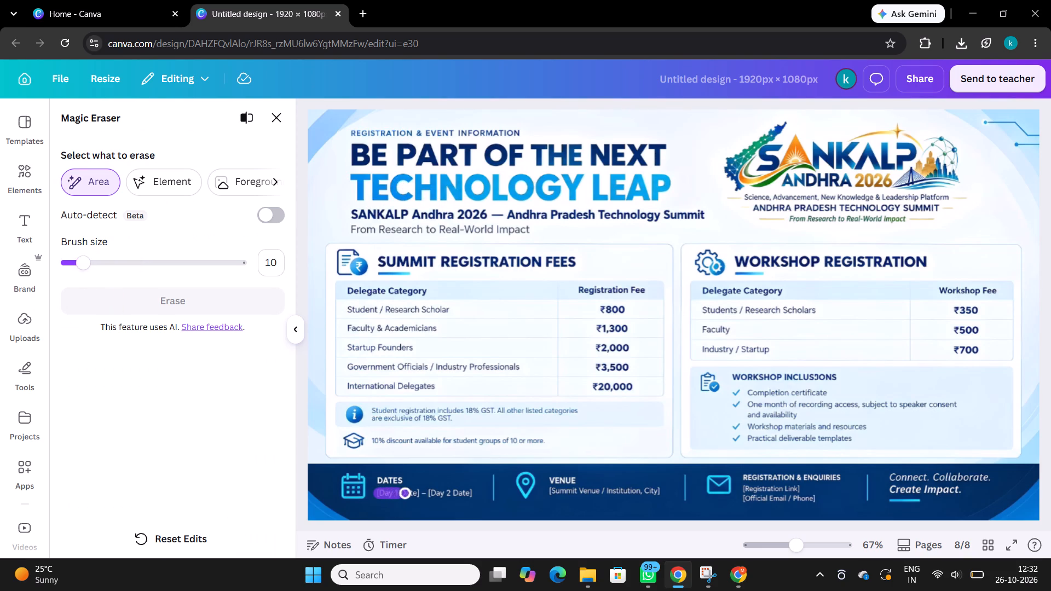
{"action": "left_click_drag", "start_coordinate": [407, 494], "coordinate": [471, 492]}
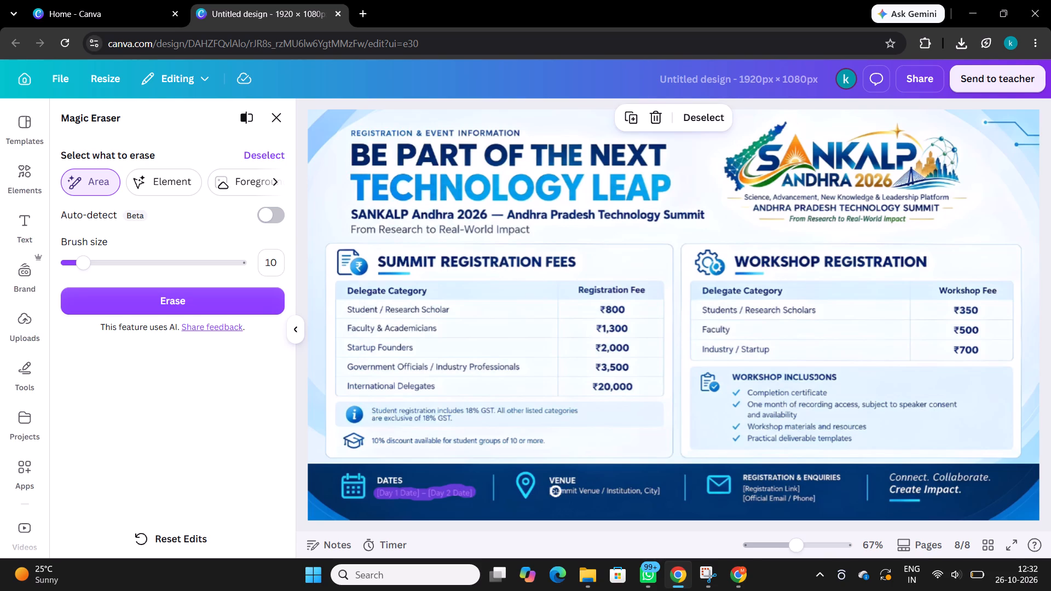
{"action": "left_click_drag", "start_coordinate": [553, 491], "coordinate": [610, 493]}
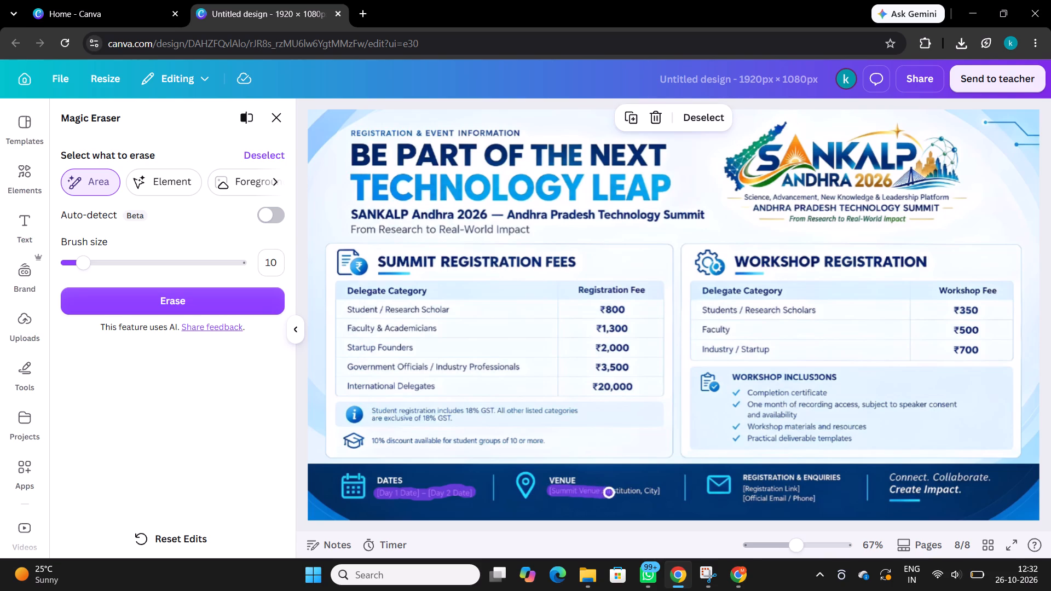
{"action": "left_click_drag", "start_coordinate": [610, 493], "coordinate": [634, 492]}
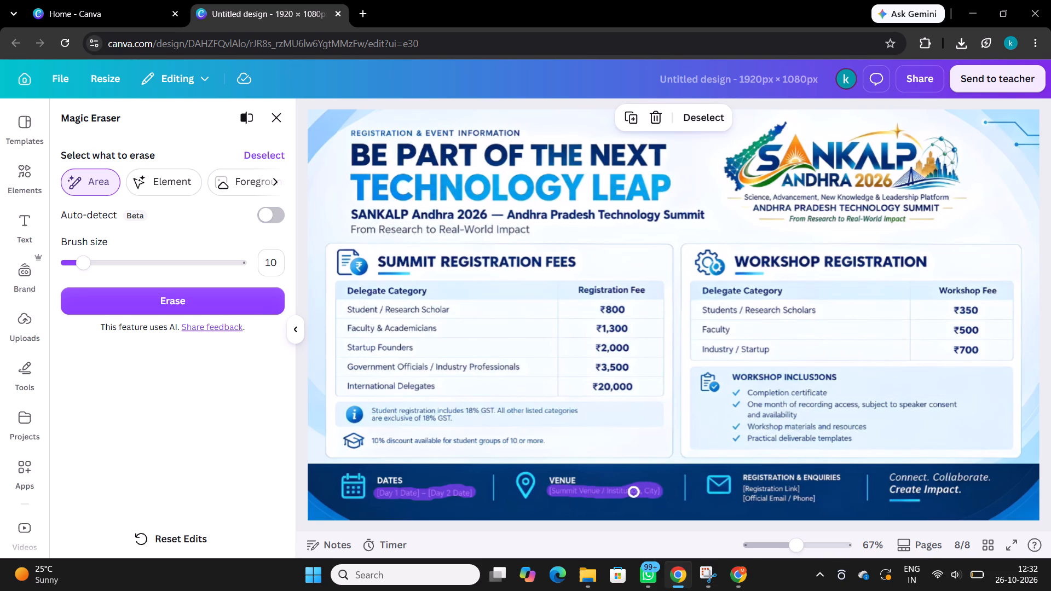
{"action": "left_click_drag", "start_coordinate": [747, 487], "coordinate": [746, 490]}
{"action": "left_click_drag", "start_coordinate": [746, 490], "coordinate": [795, 493]}
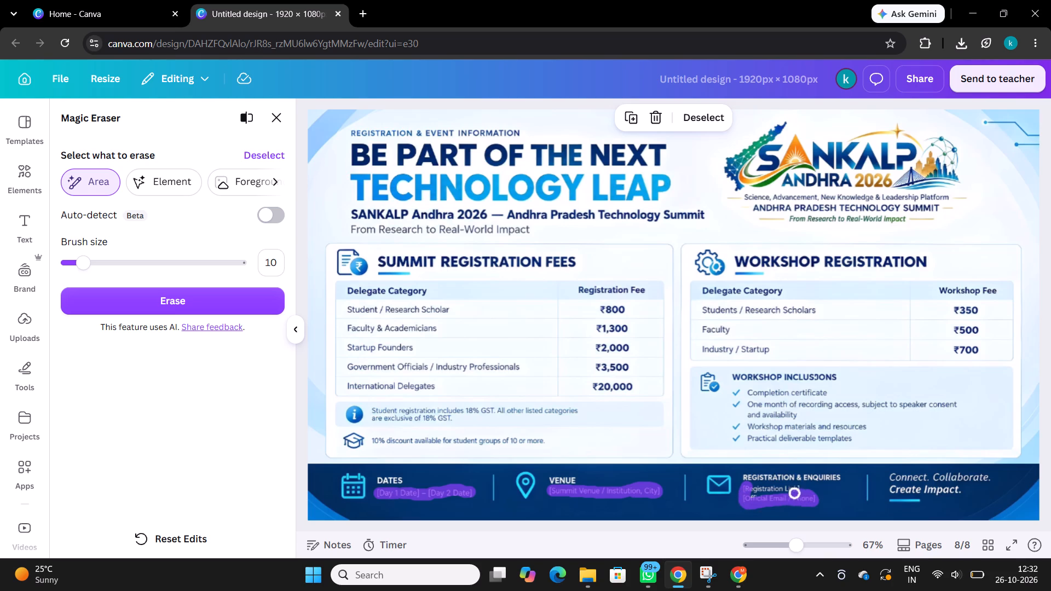
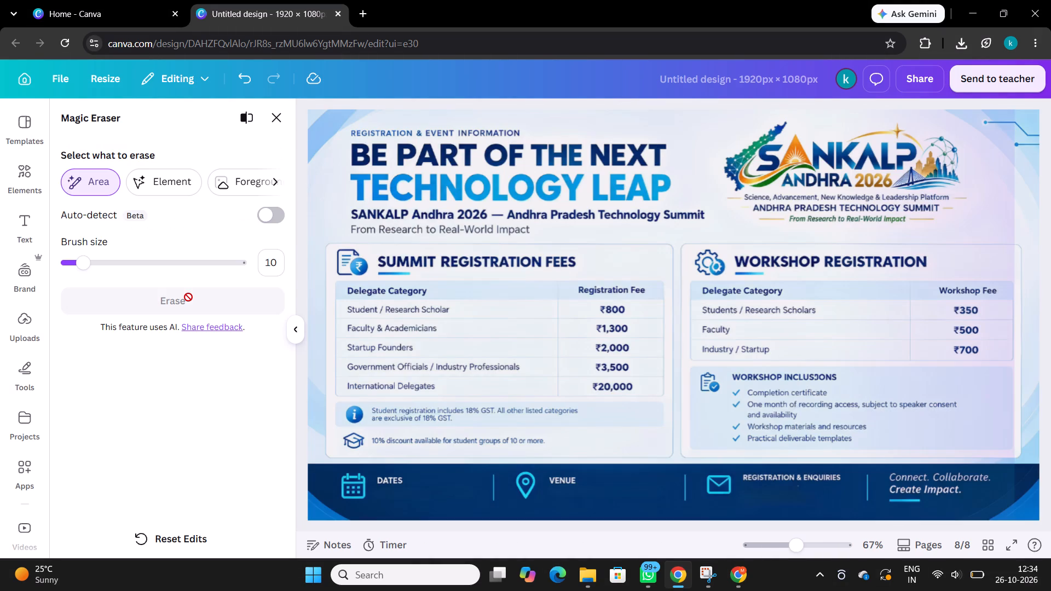
Close Magic Eraser and select the grouped "30 Dec - 31 Dec | Venue - Kakinada" text on page 1.
{"action": "left_click", "coordinate": [273, 122]}
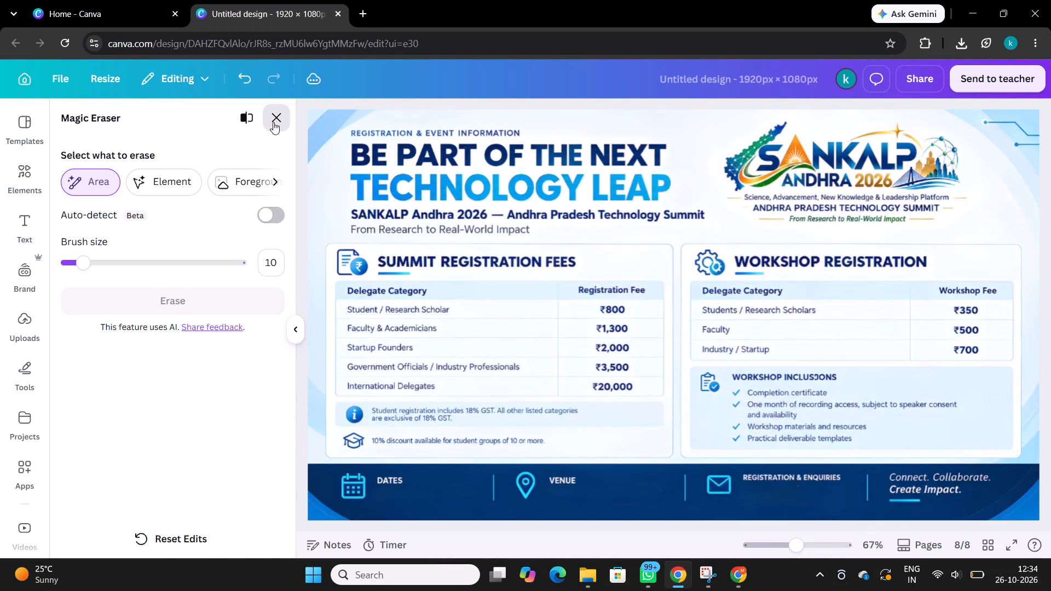
{"action": "scroll", "coordinate": [487, 276], "scroll_direction": "up", "scroll_amount": 10}
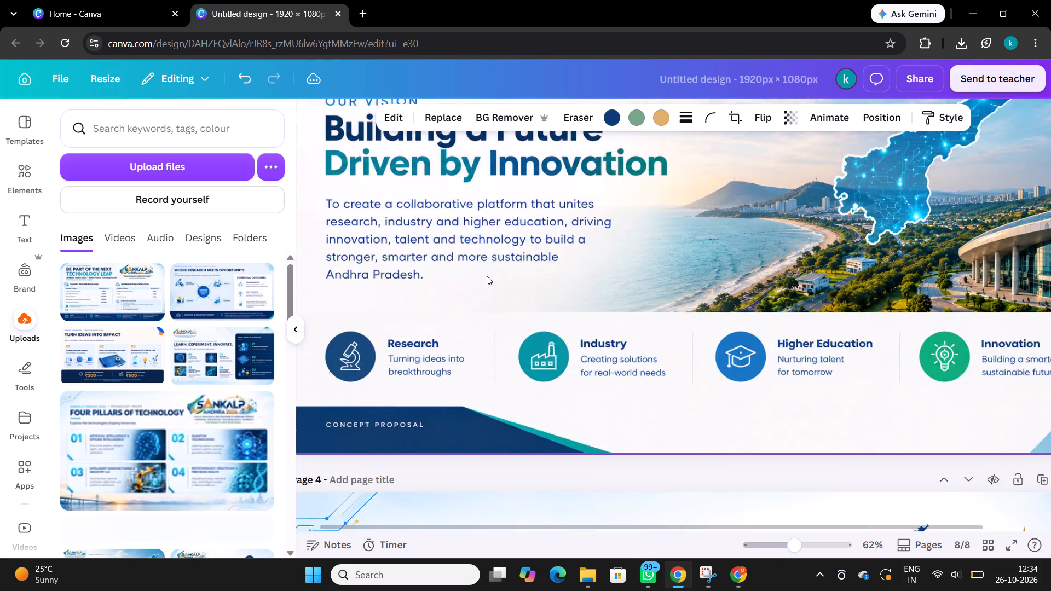
{"action": "scroll", "coordinate": [487, 276], "scroll_direction": "up", "scroll_amount": 9}
{"action": "scroll", "coordinate": [487, 276], "scroll_direction": "down", "scroll_amount": 2}
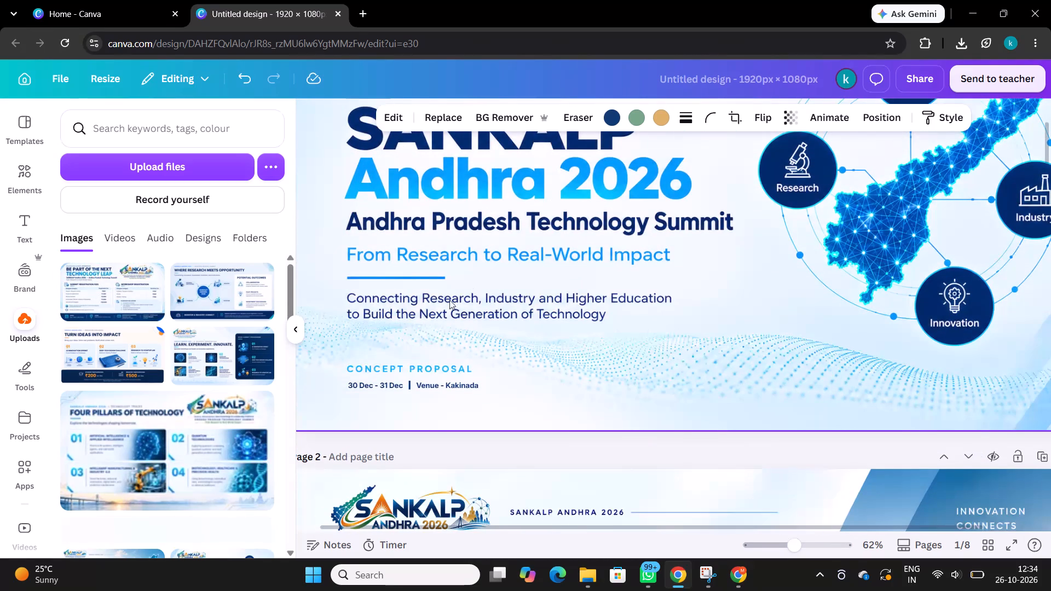
{"action": "left_click", "coordinate": [378, 386]}
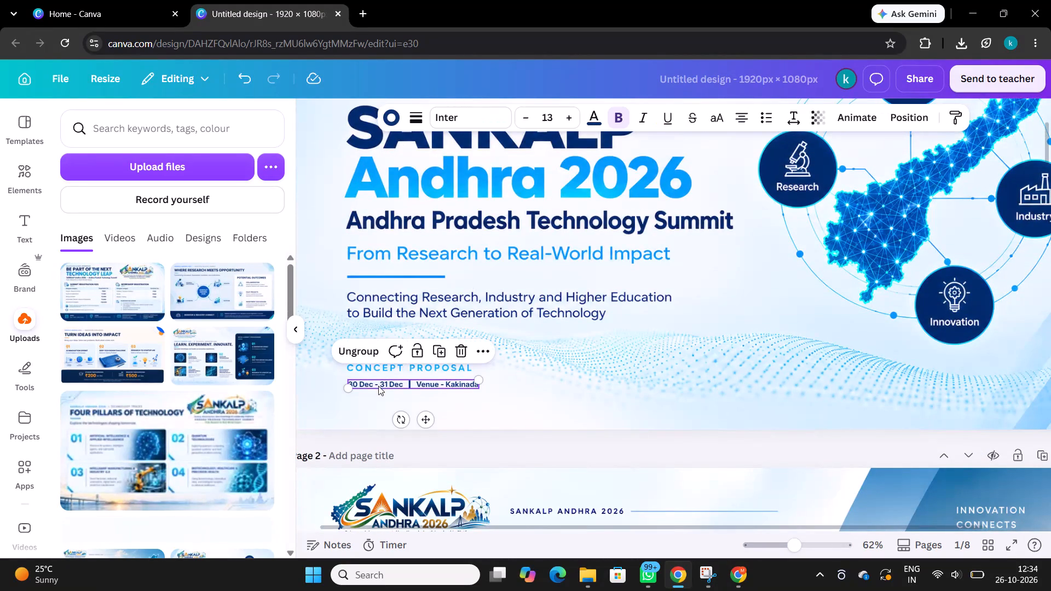
Copy the "30 Dec - 31 Dec | Venue - Kakinada" text group from page 1 onto page 8's dark footer, just below the DATES label.
{"action": "key", "text": "ctrl+c"}
{"action": "scroll", "coordinate": [571, 358], "scroll_direction": "down", "scroll_amount": 15}
{"action": "scroll", "coordinate": [571, 358], "scroll_direction": "down", "scroll_amount": 19}
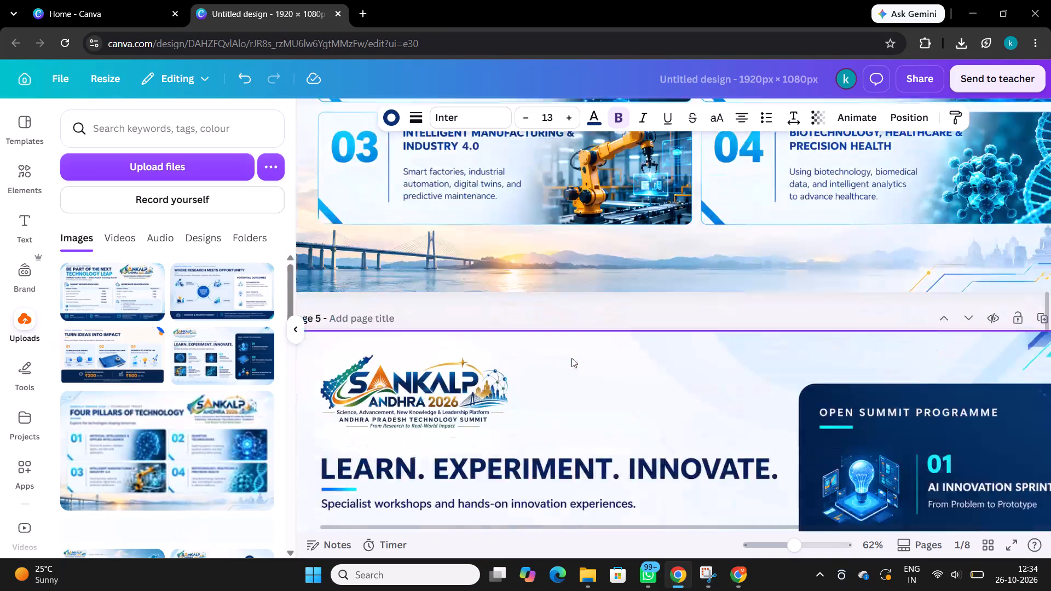
{"action": "scroll", "coordinate": [571, 358], "scroll_direction": "down", "scroll_amount": 13}
{"action": "scroll", "coordinate": [571, 358], "scroll_direction": "down", "scroll_amount": 8}
{"action": "left_click", "coordinate": [571, 358]}
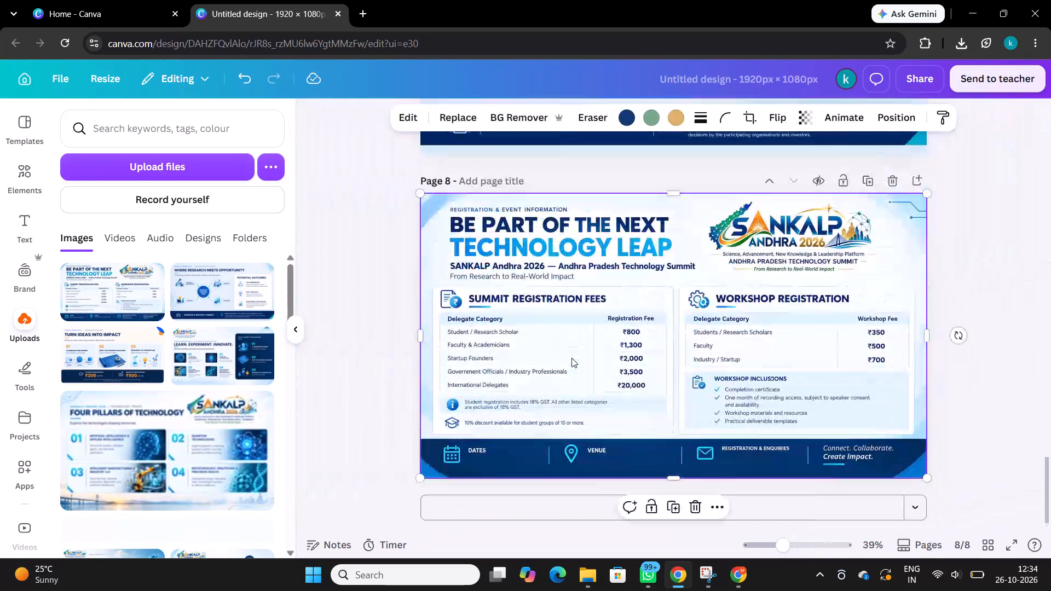
{"action": "key", "text": "ctrl+v"}
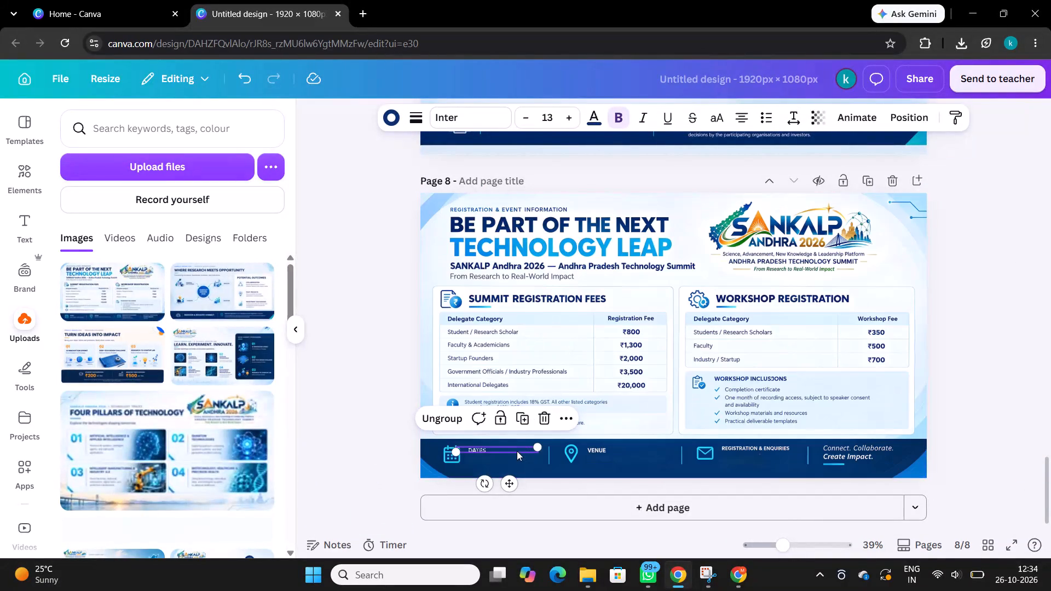
{"action": "left_click_drag", "start_coordinate": [510, 484], "coordinate": [535, 493]}
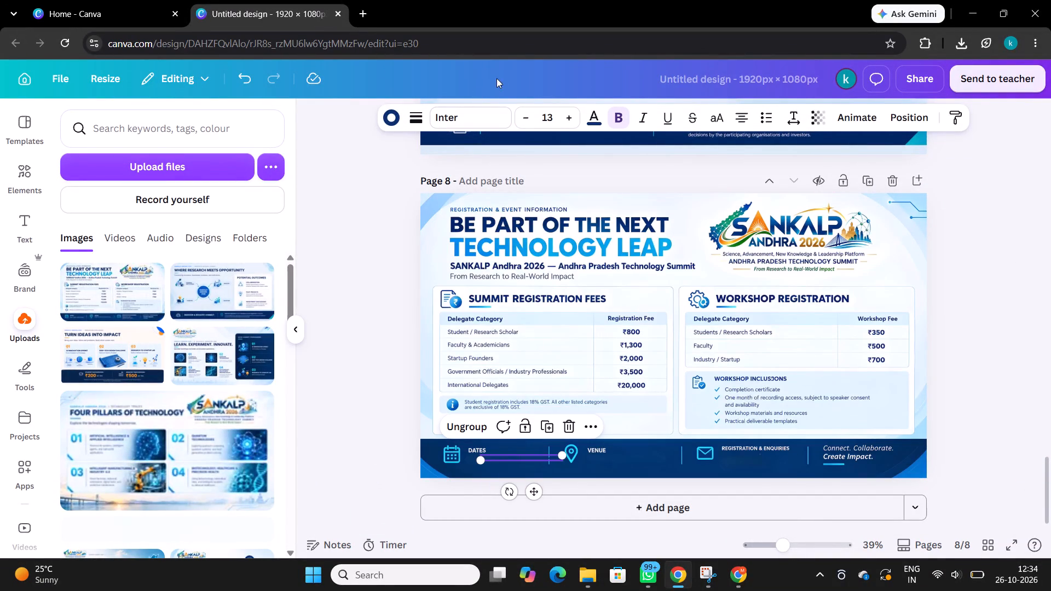
Change the pasted date and venue text on page 8 to white.
{"action": "left_click", "coordinate": [600, 111]}
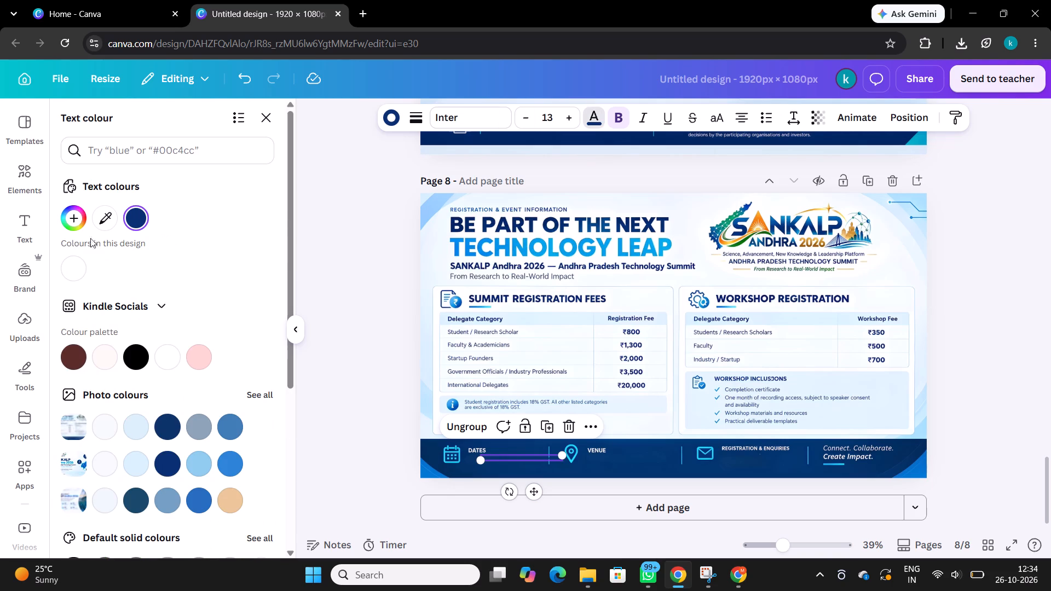
{"action": "left_click", "coordinate": [74, 268]}
{"action": "left_click", "coordinate": [362, 317]}
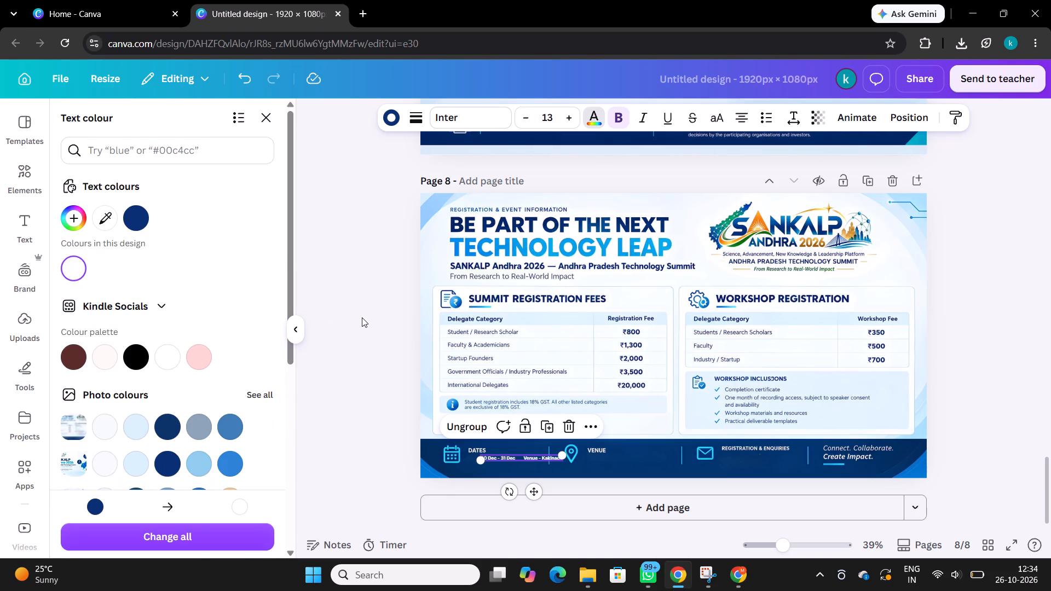
Ungroup the date and venue line, placing "30 Dec - 31 Dec" under DATES and the venue text under VENUE in the footer.
{"action": "left_click", "coordinate": [544, 459]}
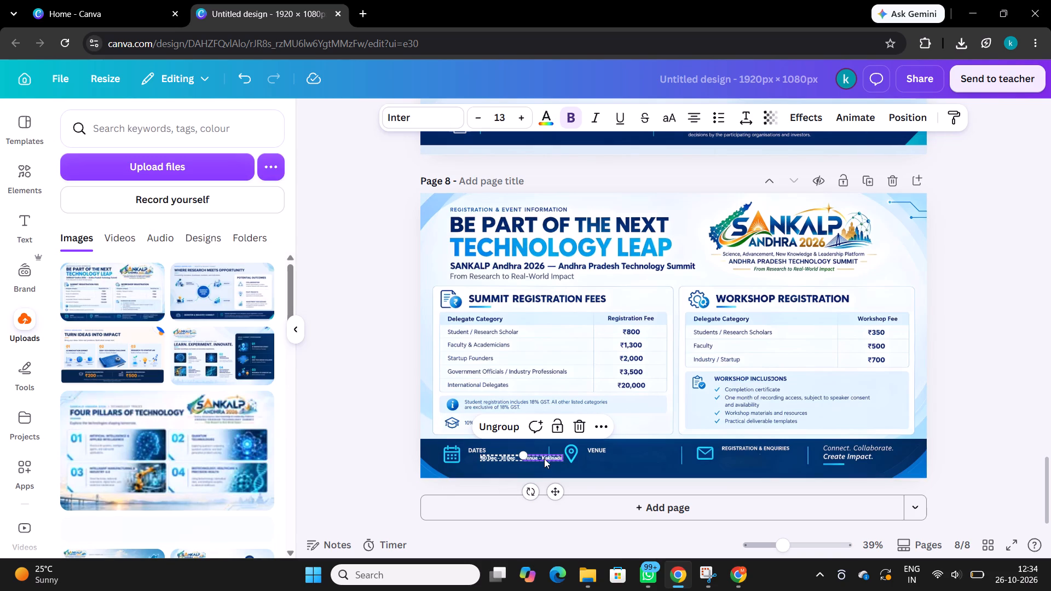
{"action": "left_click", "coordinate": [507, 431]}
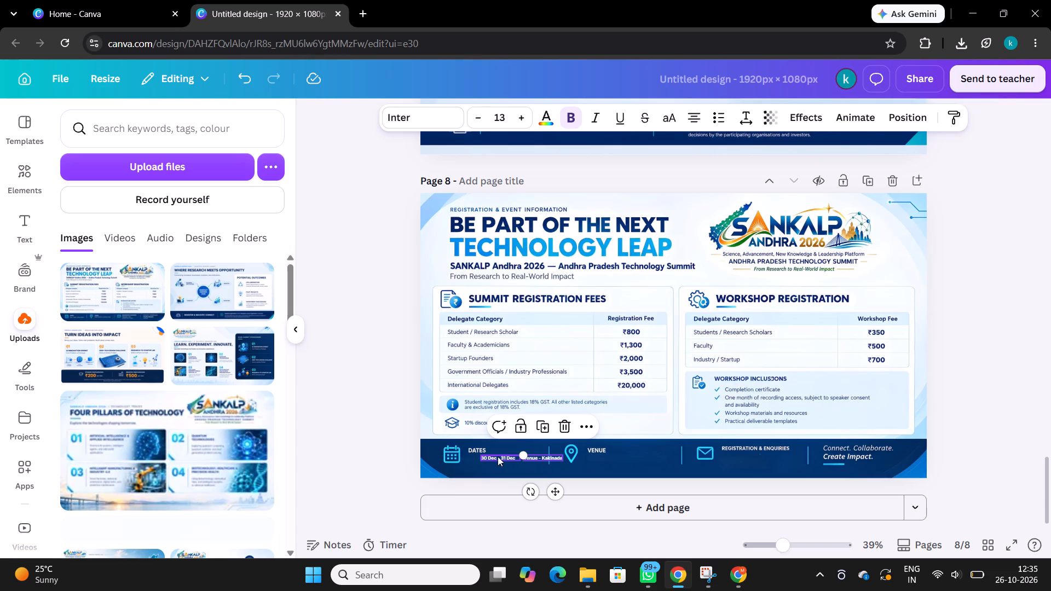
{"action": "left_click_drag", "start_coordinate": [500, 456], "coordinate": [488, 460]}
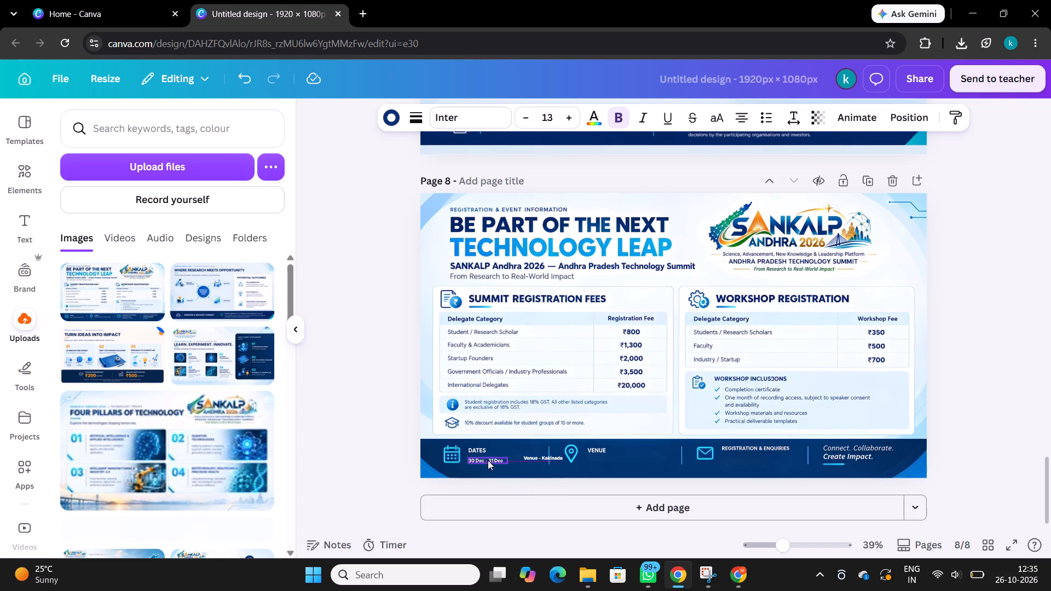
{"action": "left_click_drag", "start_coordinate": [539, 460], "coordinate": [612, 465]}
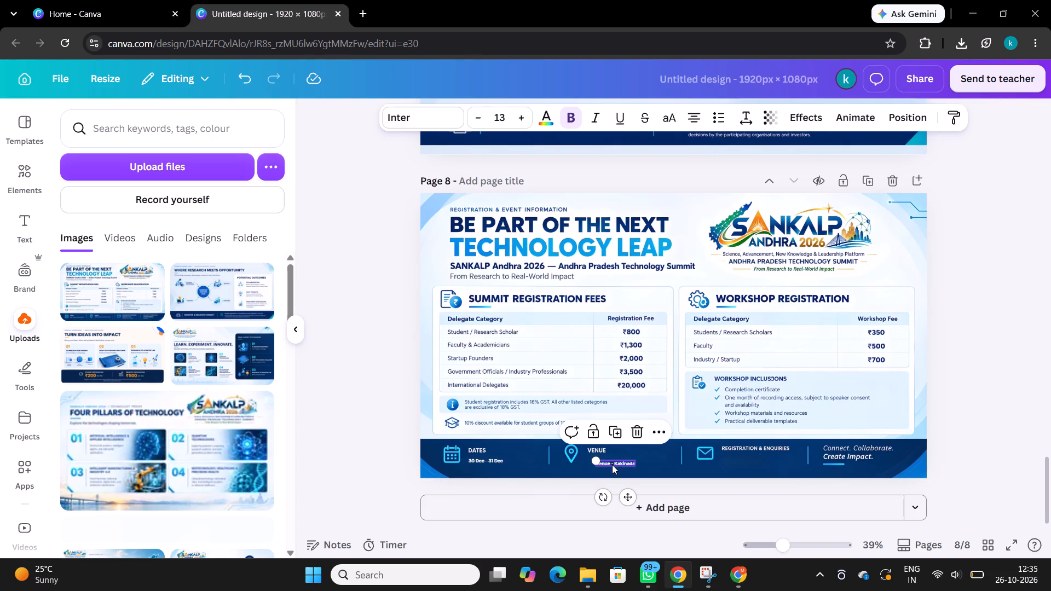
Remove the "Venue -" prefix from the footer's venue text so it reads only "Kakinada".
{"action": "left_click", "coordinate": [612, 465]}
{"action": "left_click", "coordinate": [612, 465]}
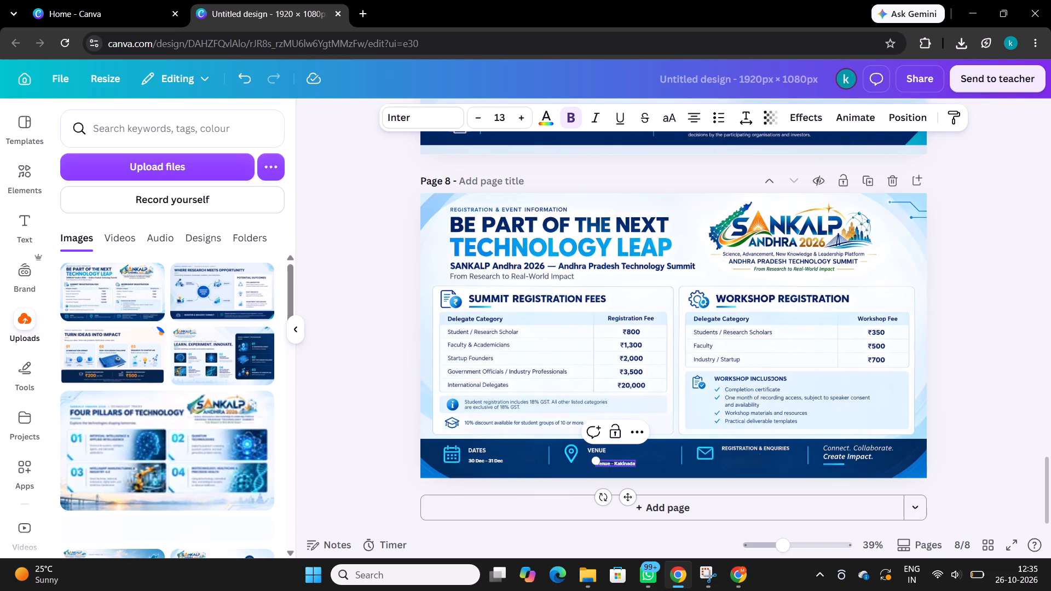
{"action": "key", "text": "Right"}
{"action": "key", "text": "BackSpace"}
{"action": "key", "text": "BackSpace"}
{"action": "key", "text": "BackSpace"}
{"action": "key", "text": "BackSpace"}
{"action": "key", "text": "BackSpace"}
{"action": "key", "text": "BackSpace"}
{"action": "key", "text": "BackSpace"}
{"action": "key", "text": "BackSpace"}
{"action": "key", "text": "BackSpace"}
{"action": "key", "text": "BackSpace"}
{"action": "key", "text": "BackSpace"}
{"action": "key", "text": "BackSpace"}
{"action": "key", "text": "BackSpace"}
{"action": "key", "text": "BackSpace"}
{"action": "key", "text": "BackSpace"}
{"action": "key", "text": "BackSpace"}
Increase the font size of the "30 Dec - 31 Dec" footer text to 16.
{"action": "left_click", "coordinate": [483, 461]}
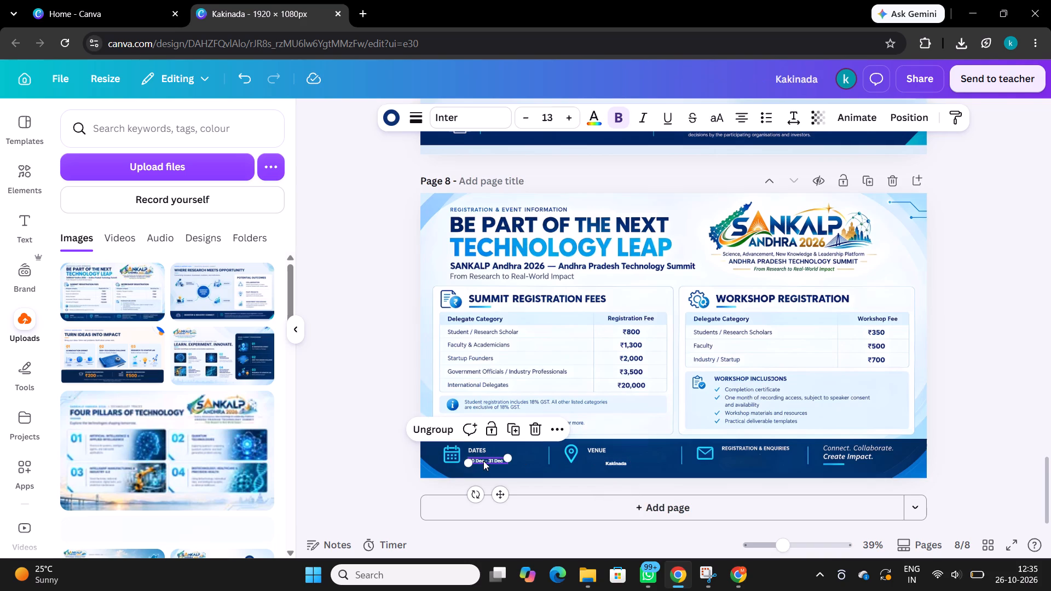
{"action": "triple_click", "coordinate": [570, 113]}
{"action": "left_click", "coordinate": [570, 113]}
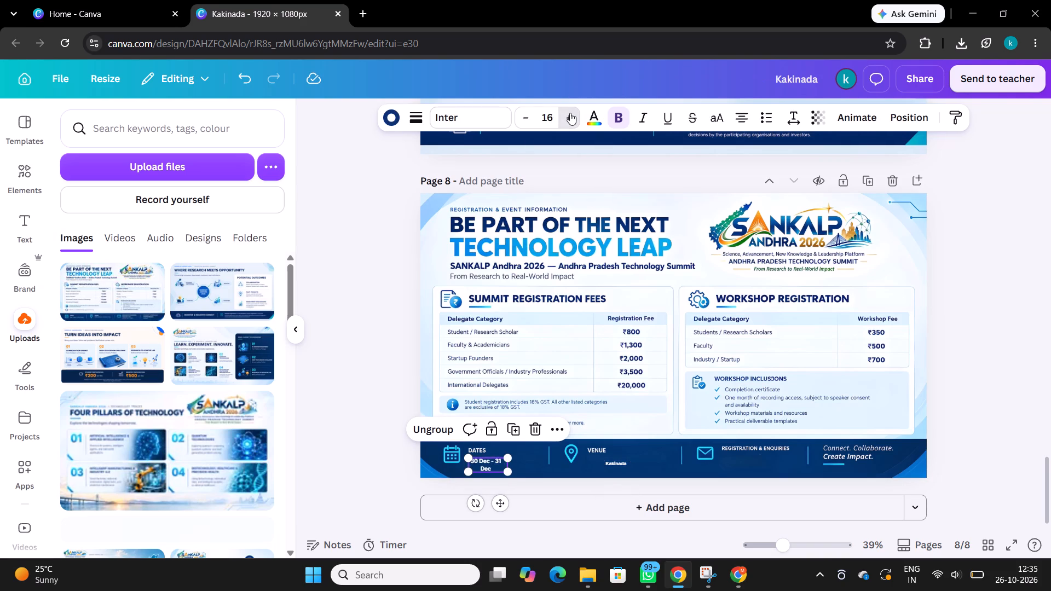
{"action": "left_click", "coordinate": [389, 456]}
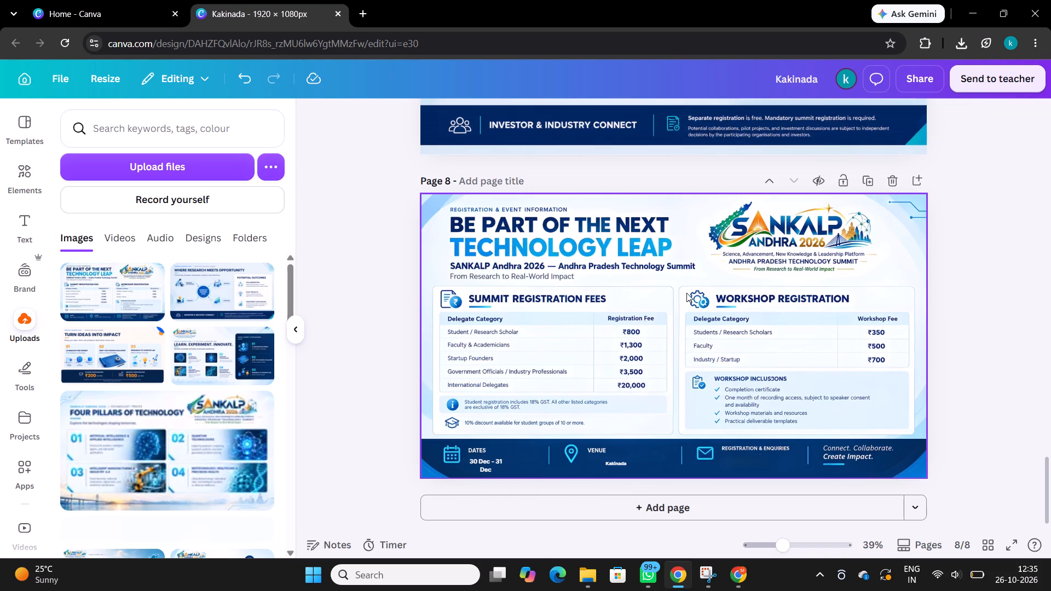
{"action": "scroll", "coordinate": [686, 293], "scroll_direction": "down", "scroll_amount": 7}
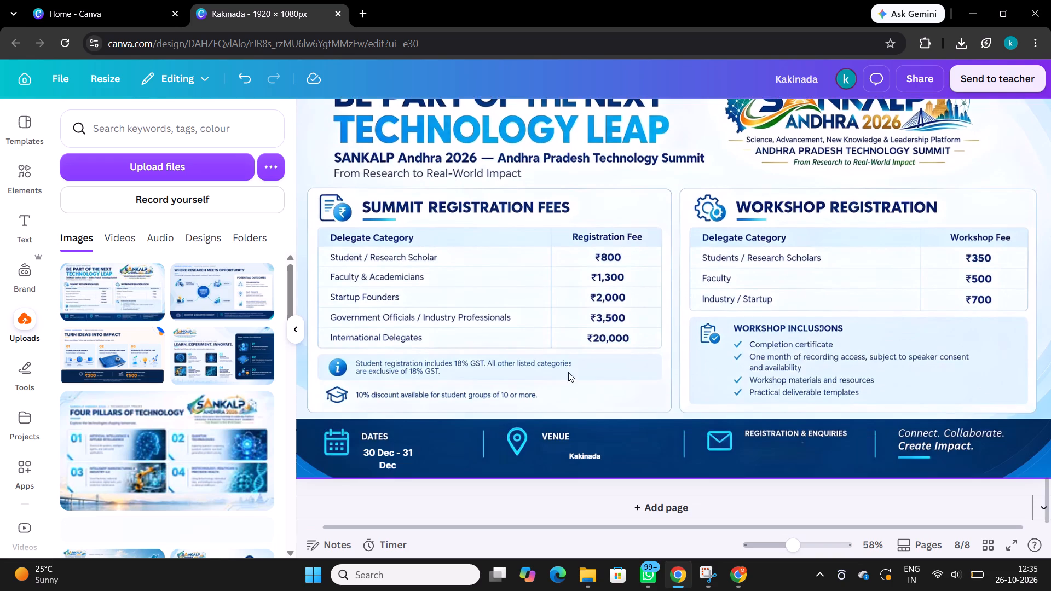
Widen the "30 Dec - 31 Dec" footer text box so the date fits on one line, and reduce its font size to 16.
{"action": "left_click", "coordinate": [384, 457]}
{"action": "left_click_drag", "start_coordinate": [419, 454], "coordinate": [438, 453]}
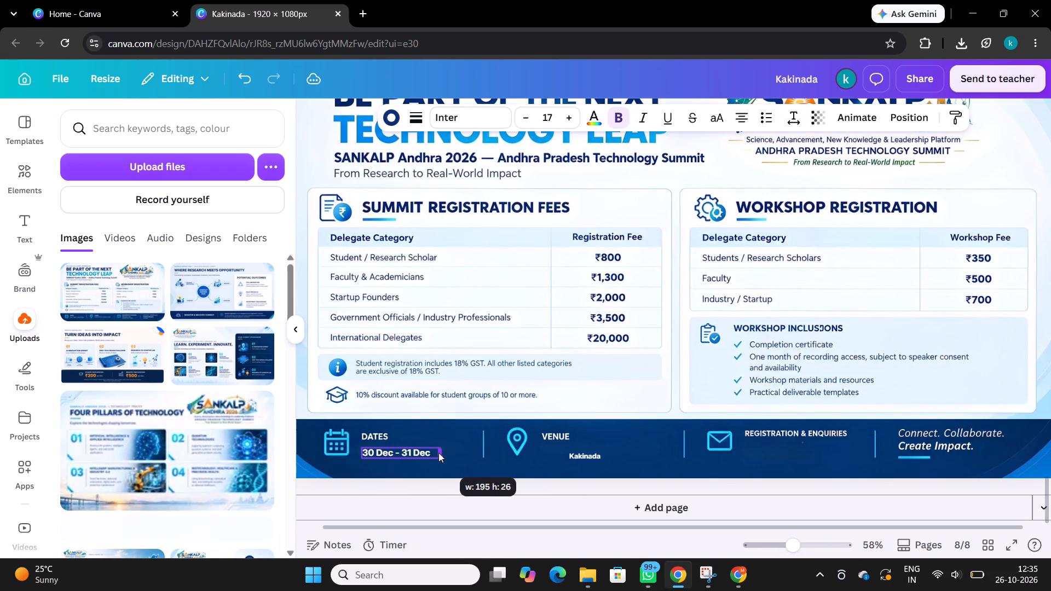
{"action": "left_click_drag", "start_coordinate": [438, 453], "coordinate": [438, 455]}
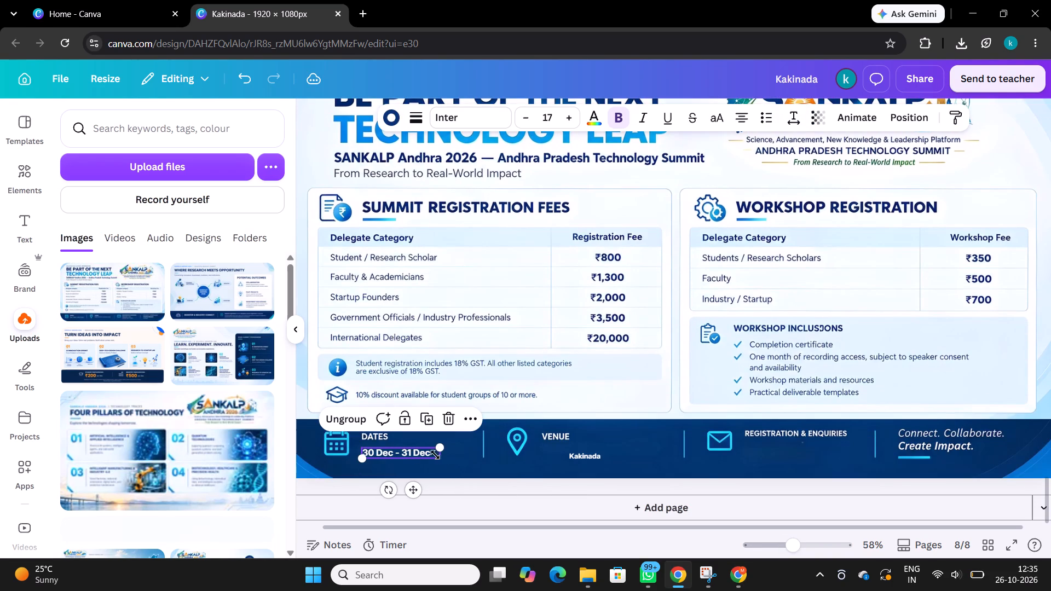
{"action": "left_click", "coordinate": [529, 117]}
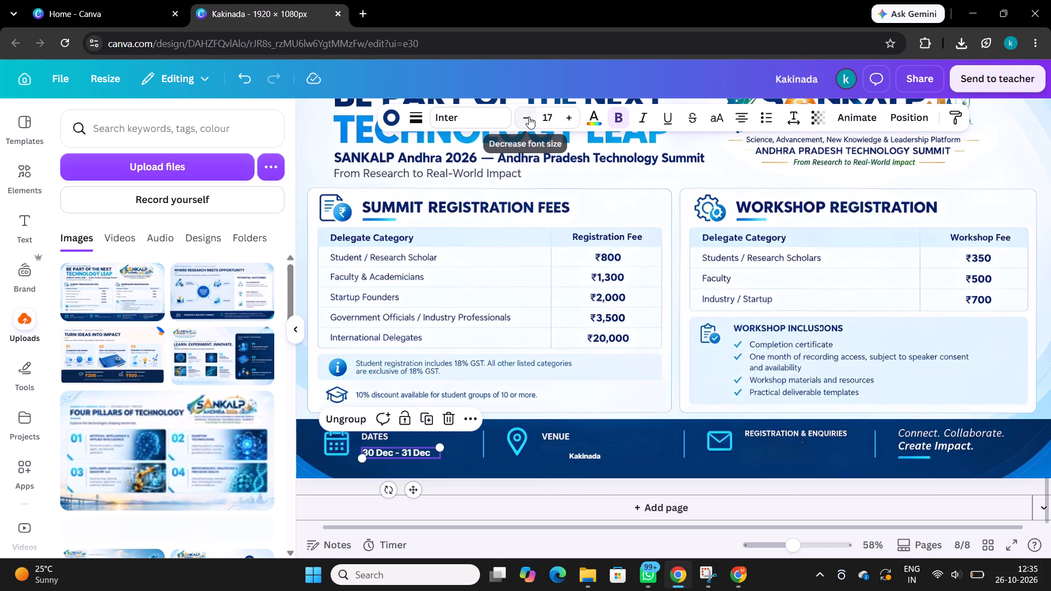
{"action": "left_click", "coordinate": [477, 489]}
{"action": "left_click", "coordinate": [399, 453]}
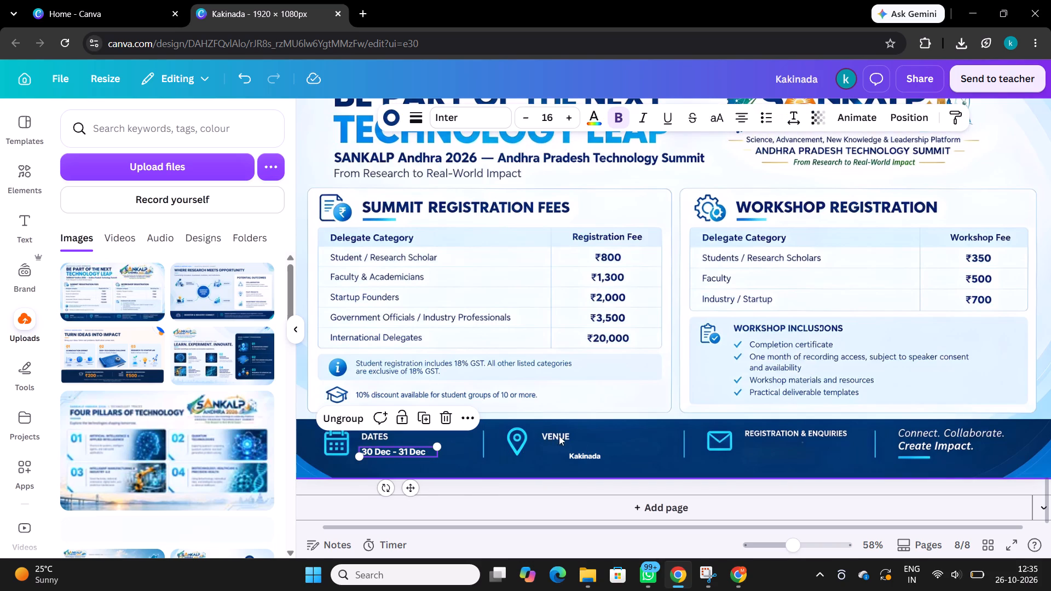
Select the "Kakinada" venue text in the footer and dismiss the low-battery alert.
{"action": "left_click", "coordinate": [584, 459]}
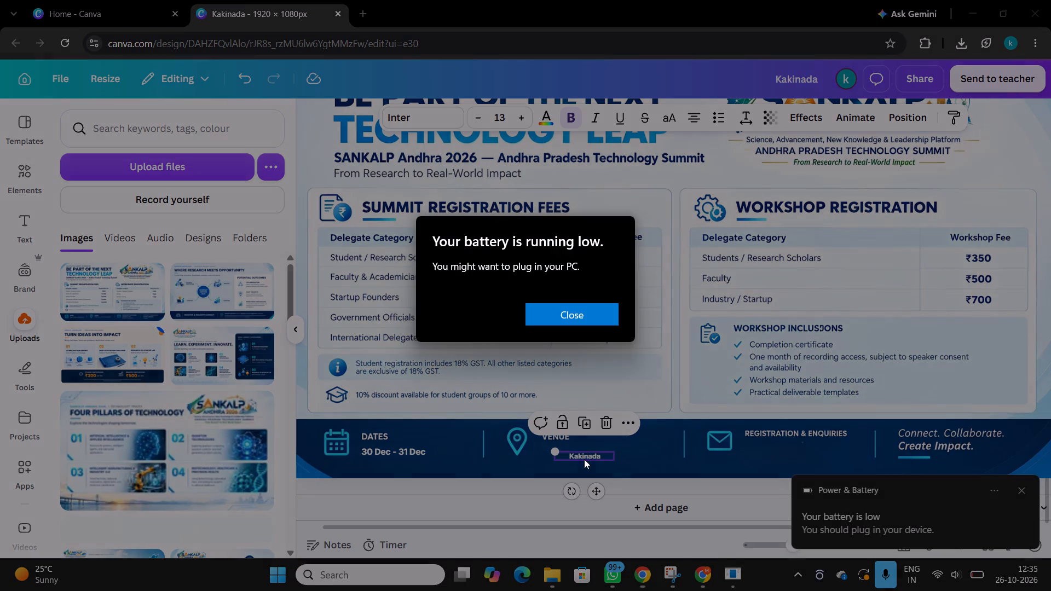
{"action": "left_click", "coordinate": [582, 322]}
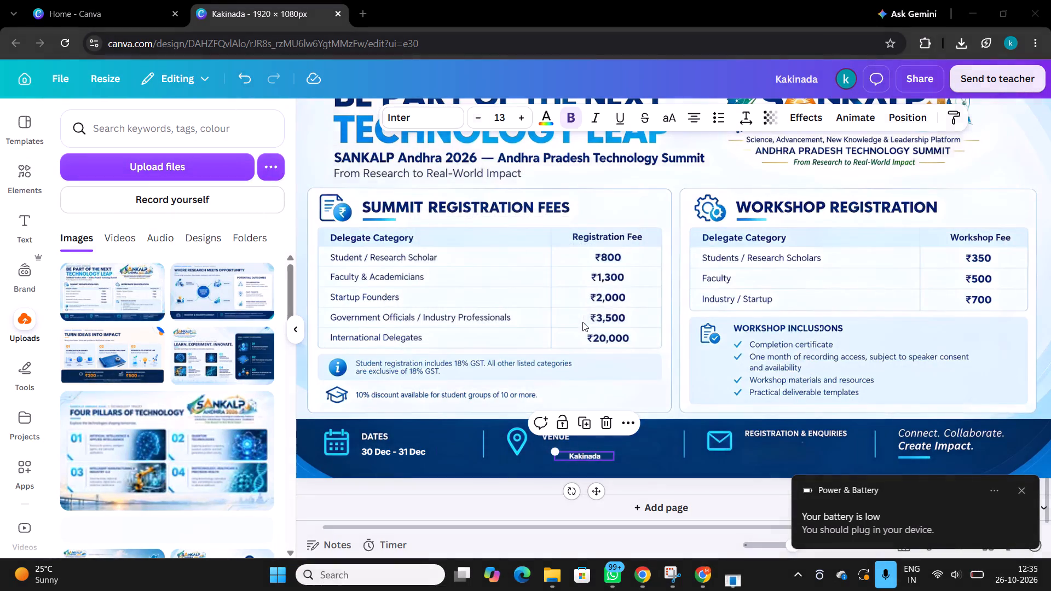
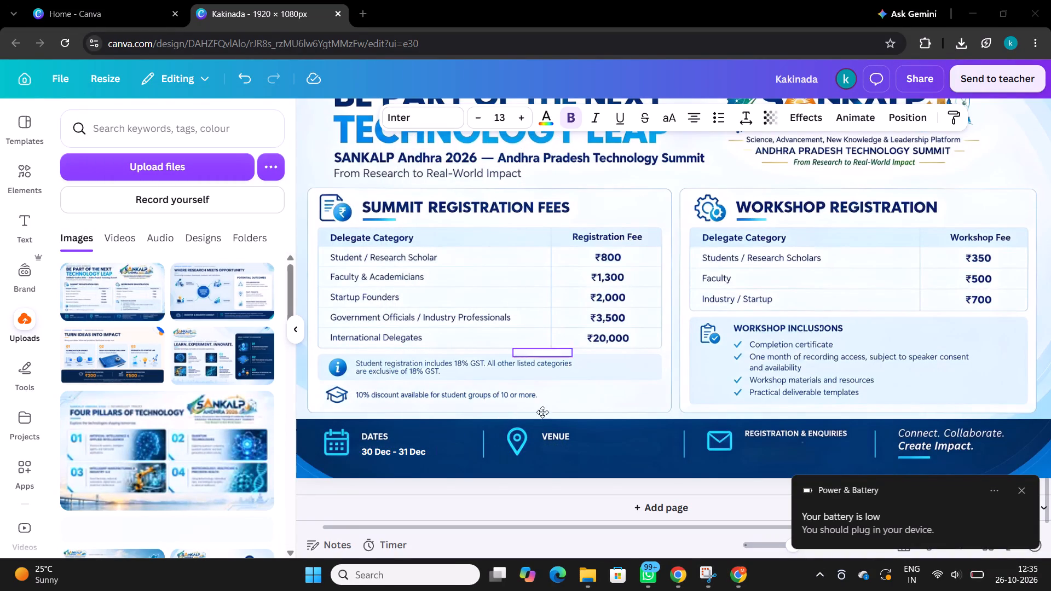
Increase the font size of the "Kakinada" venue text in the footer to 16.
{"action": "left_click", "coordinate": [559, 460]}
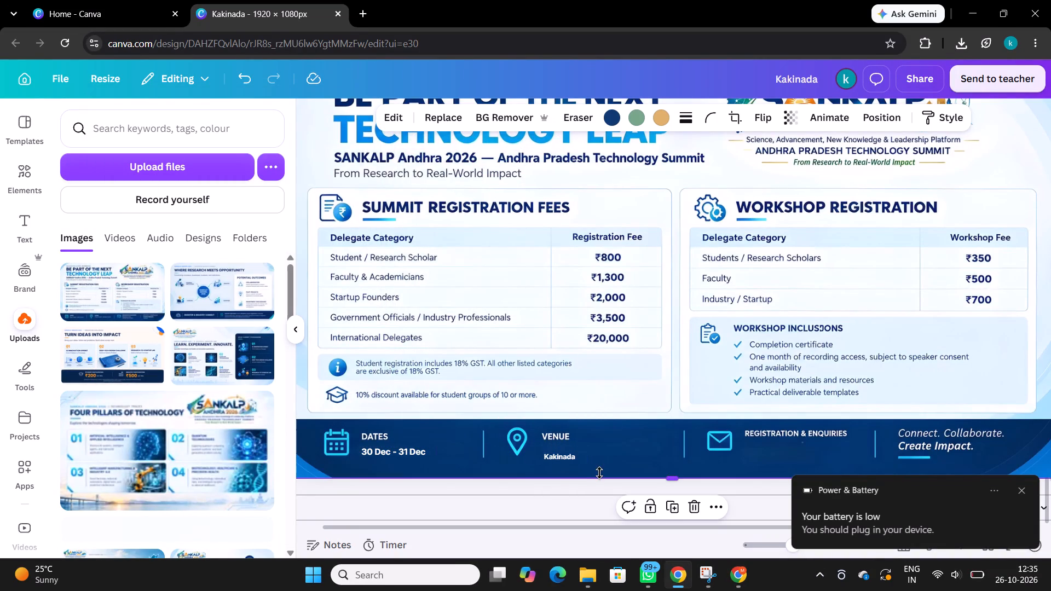
{"action": "left_click", "coordinate": [571, 456]}
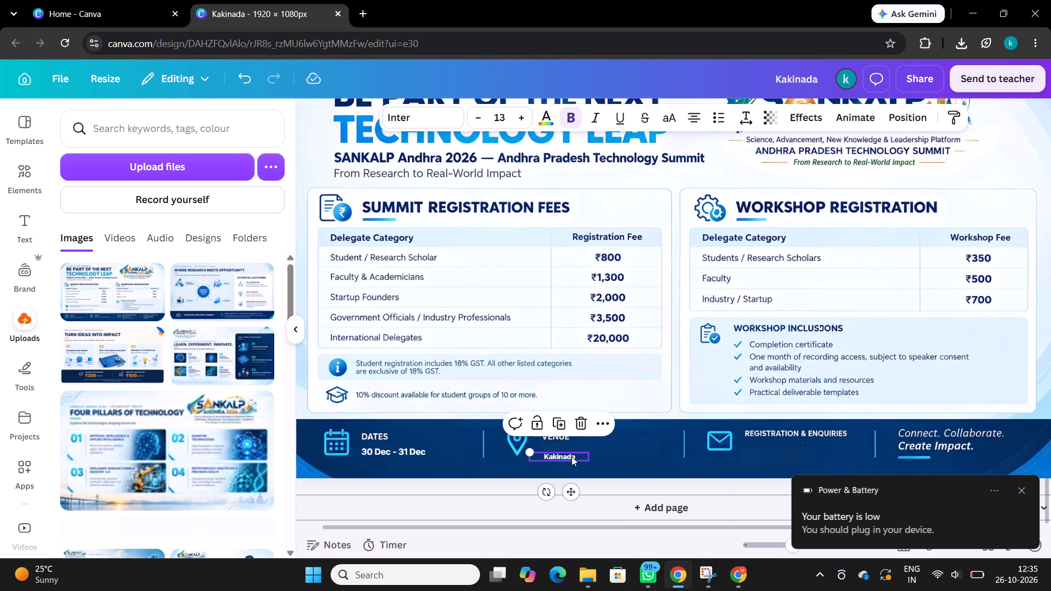
{"action": "left_click", "coordinate": [521, 113]}
{"action": "left_click", "coordinate": [521, 113]}
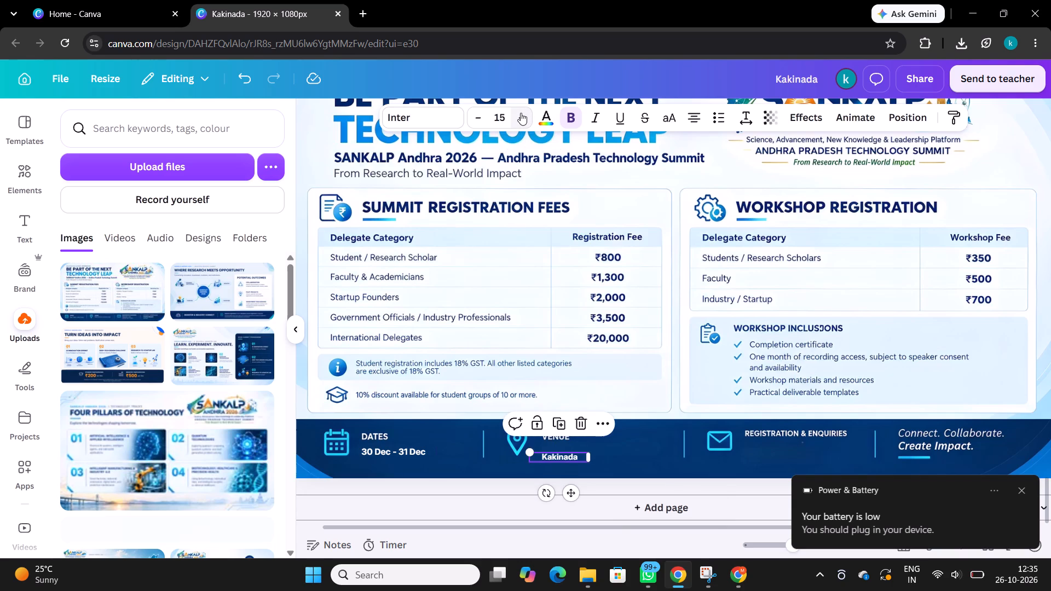
{"action": "left_click", "coordinate": [521, 113]}
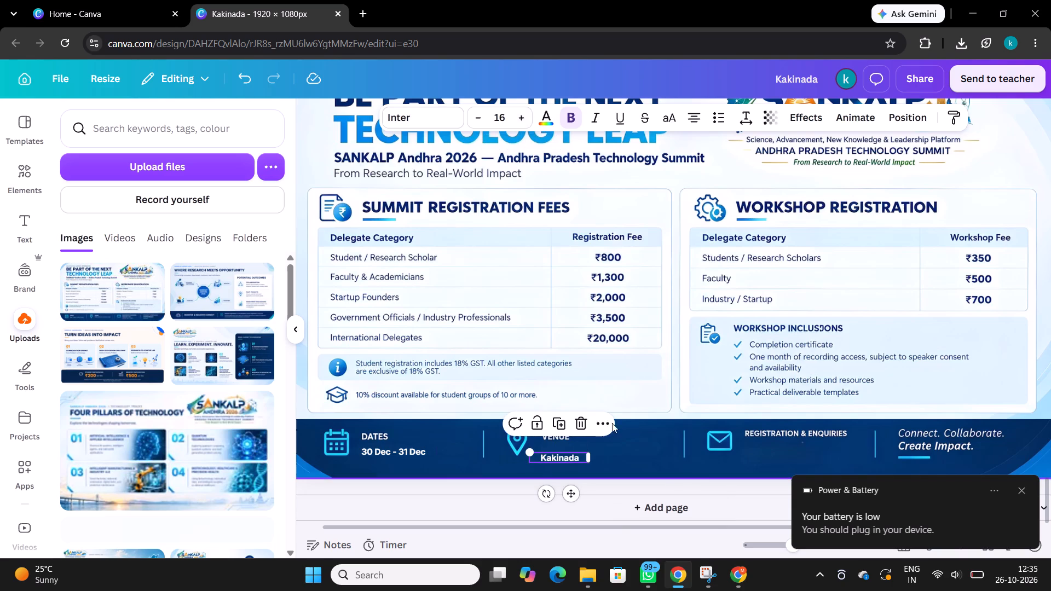
Move the "Kakinada" text under the VENUE heading so it lines up horizontally with the "30 Dec - 31 Dec" text.
{"action": "left_click", "coordinate": [574, 491]}
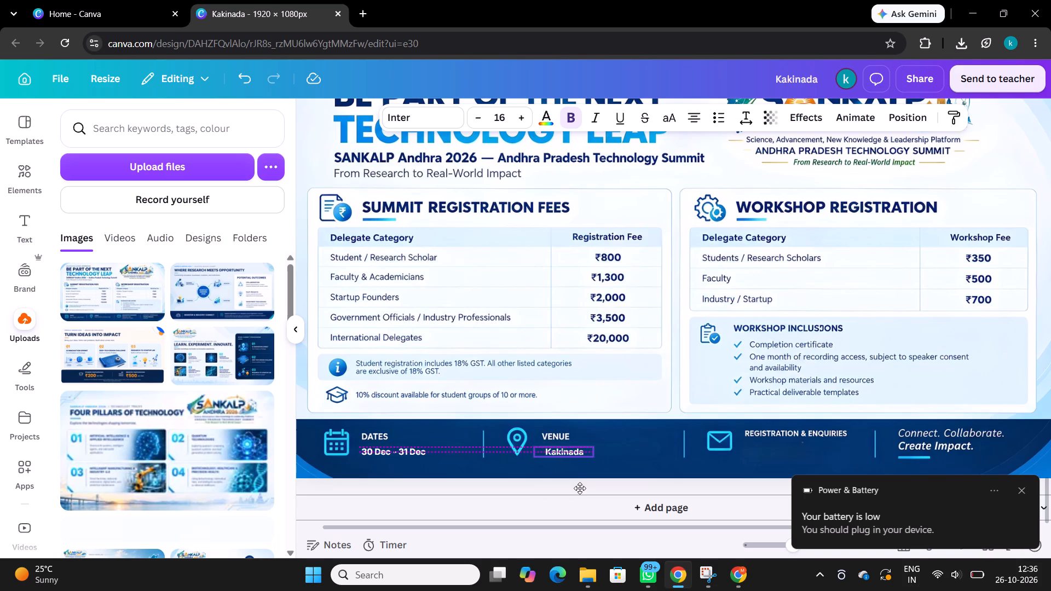
Trim the space before "Kakinada" in page 8's footer and align the text under VENUE, level with the dates.
{"action": "double_click", "coordinate": [542, 449]}
{"action": "key", "text": "BackSpace"}
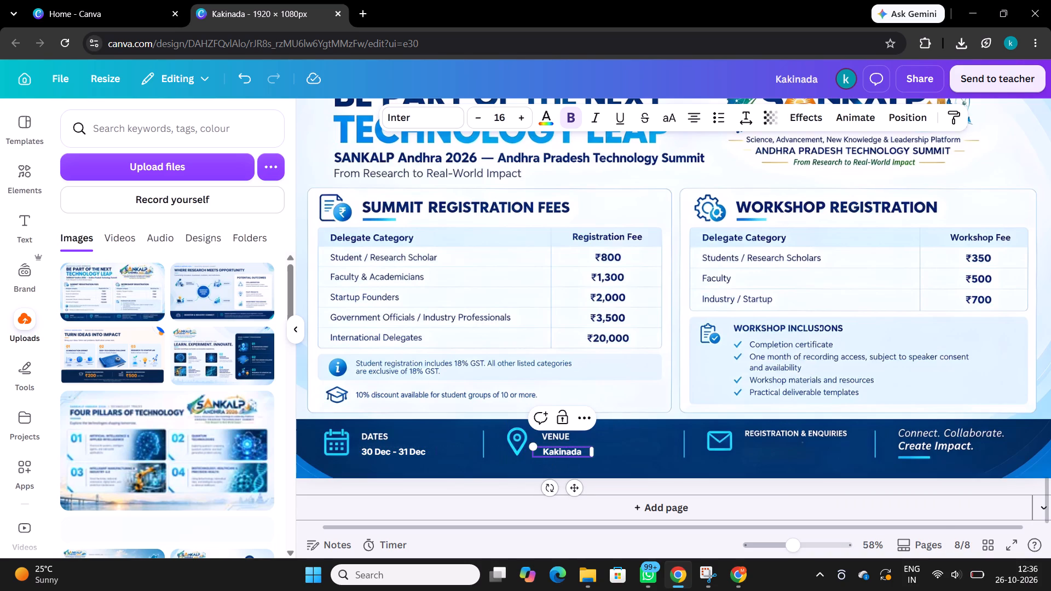
{"action": "key", "text": "BackSpace"}
{"action": "key", "text": "BackSpace"}
{"action": "key", "text": "BackSpace"}
{"action": "key", "text": "BackSpace"}
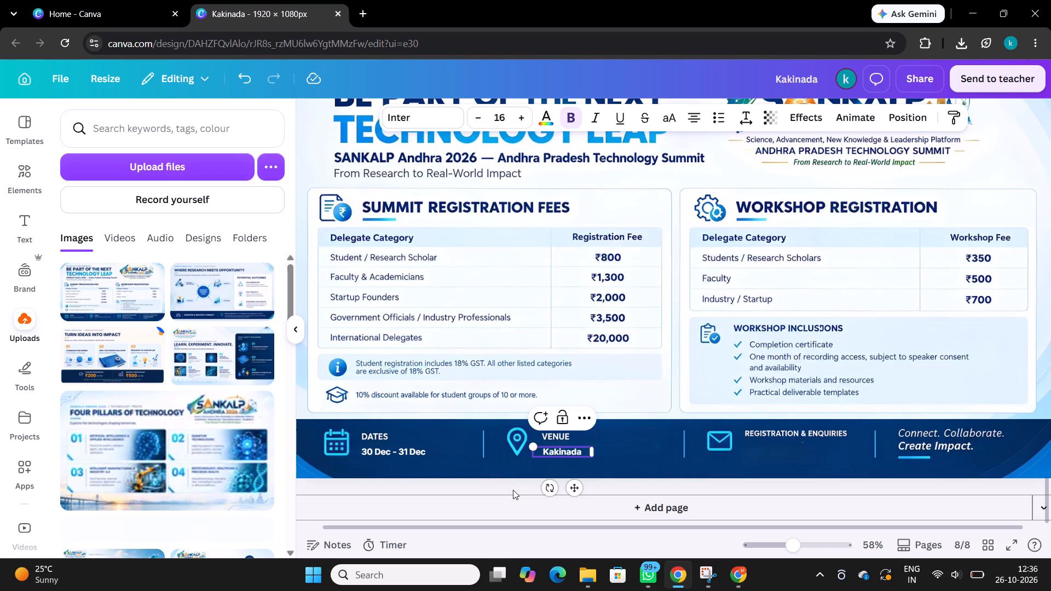
{"action": "left_click", "coordinate": [513, 490]}
{"action": "left_click", "coordinate": [550, 451]}
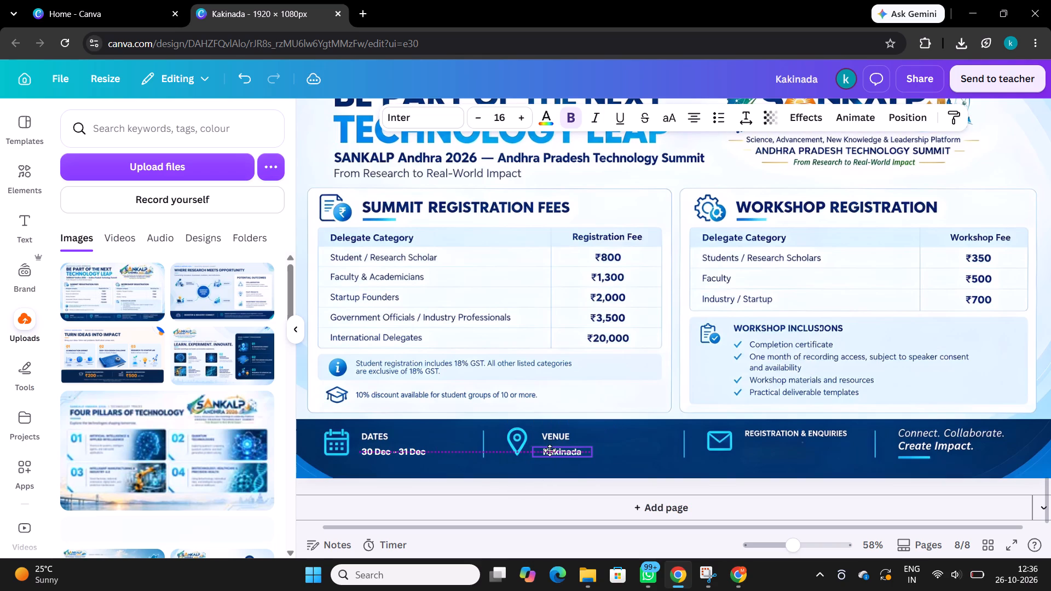
{"action": "left_click", "coordinate": [516, 490]}
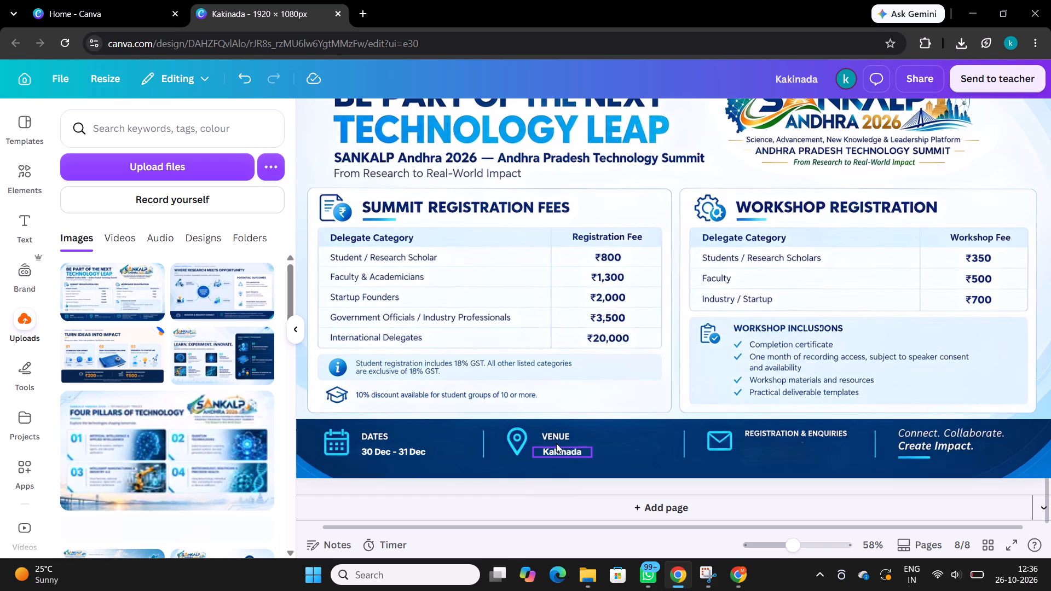
{"action": "left_click", "coordinate": [807, 444]}
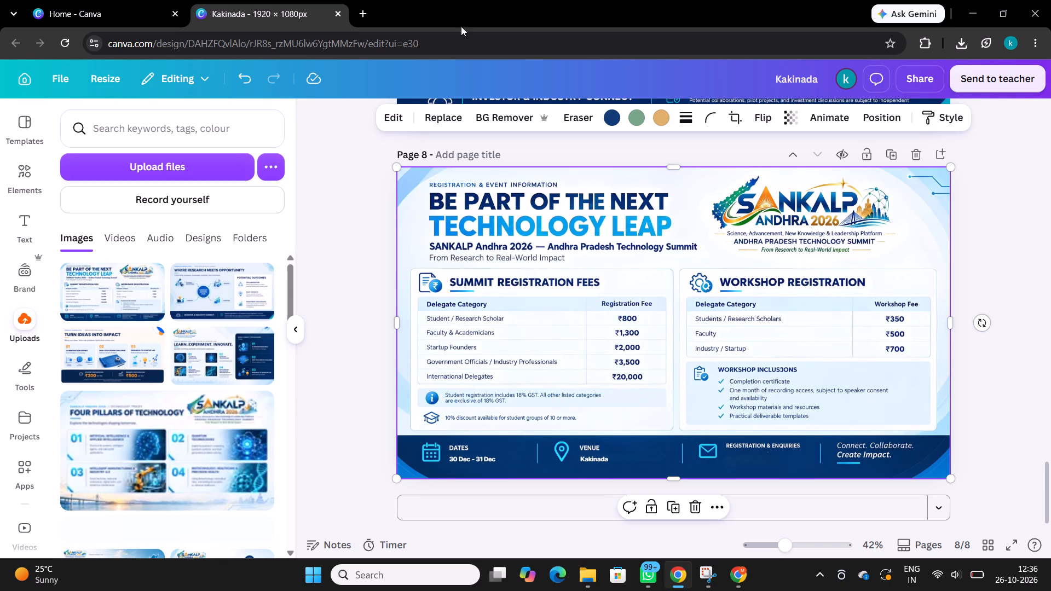
Search Google for "kakinada" in a new browser tab.
{"action": "left_click", "coordinate": [368, 5]}
{"action": "left_click", "coordinate": [493, 275]}
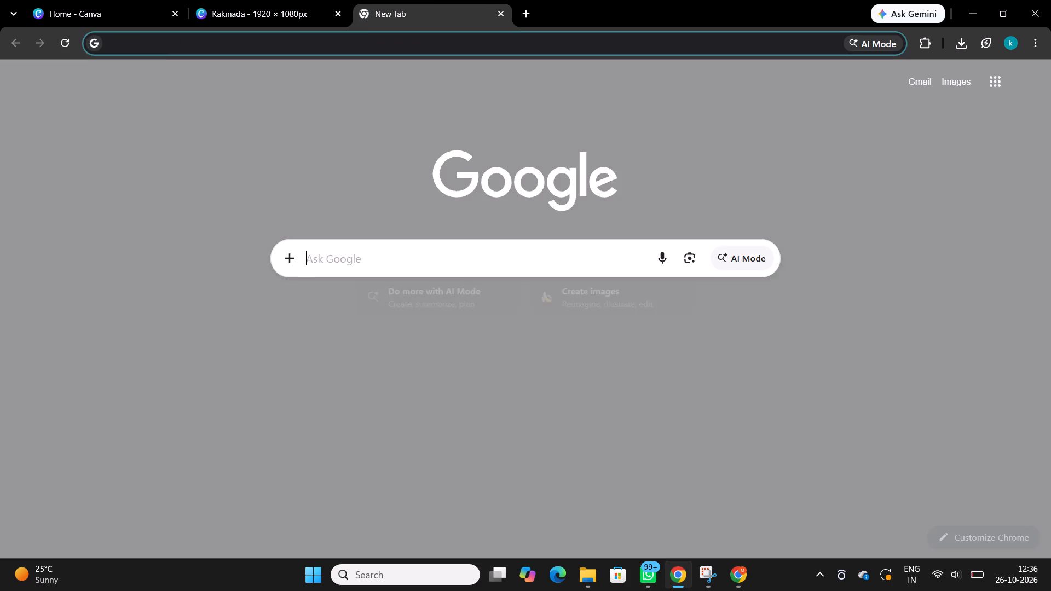
{"action": "key", "text": "k"}
{"action": "type", "text": "akinada"}
{"action": "key", "text": "space"}
{"action": "key", "text": "Return"}
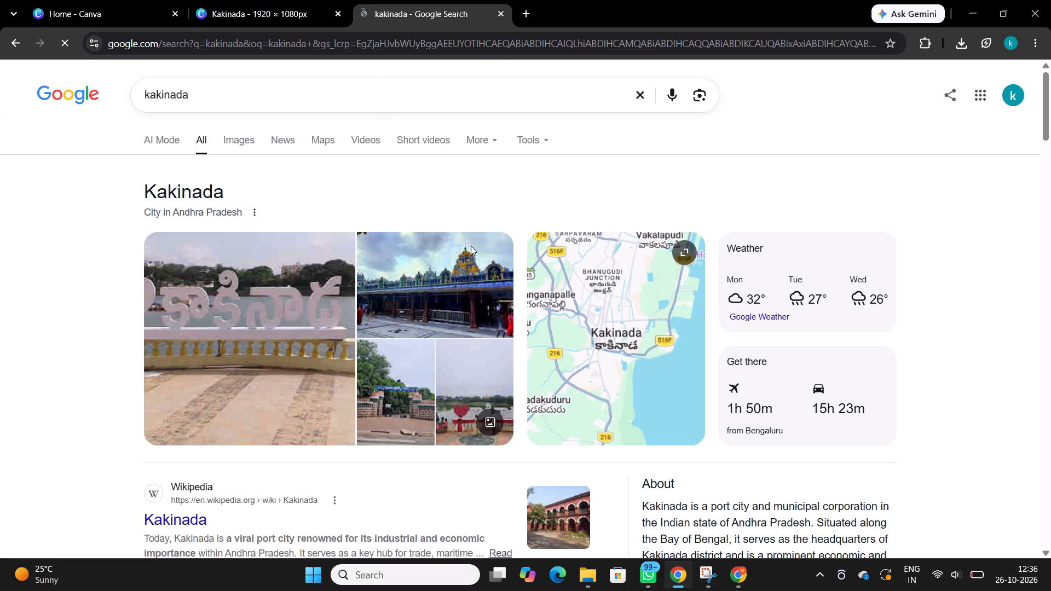
Back in the Canva design, extend the page 8 footer's venue text to read "Kakinada, Andhra Pardesh".
{"action": "left_click", "coordinate": [250, 7]}
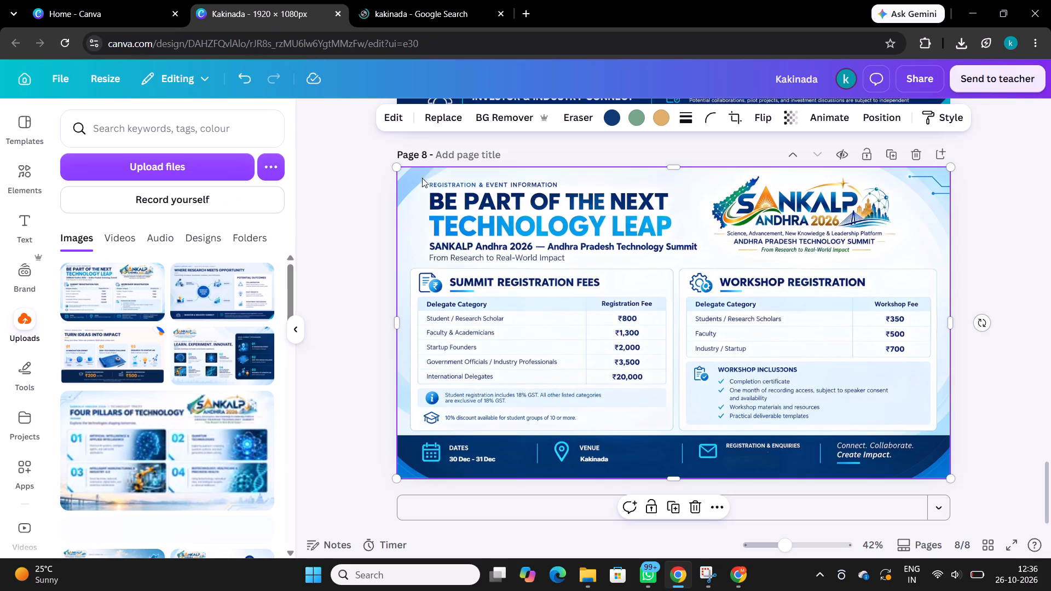
{"action": "left_click", "coordinate": [597, 461]}
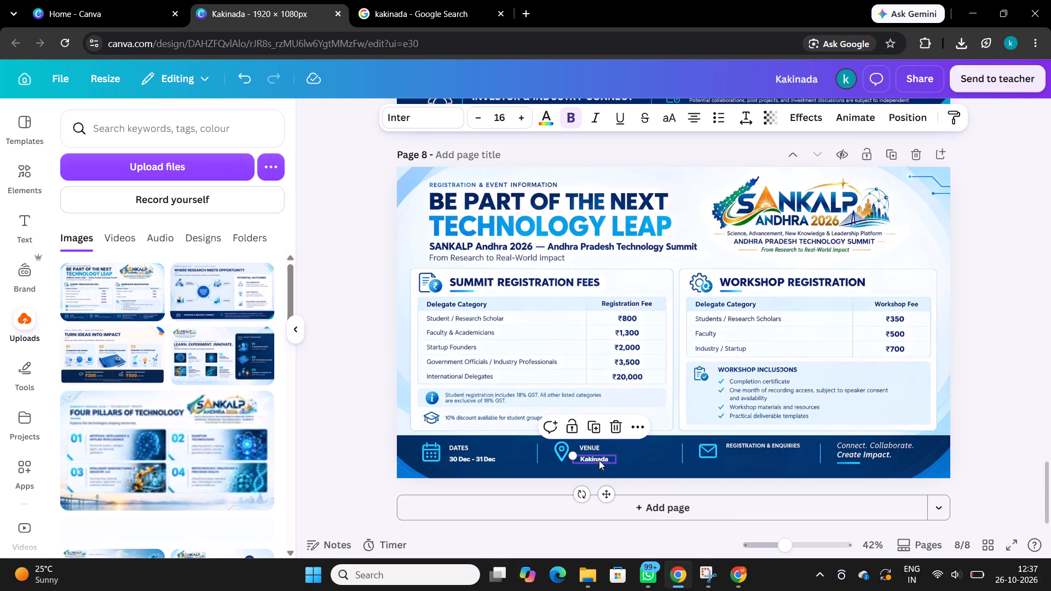
{"action": "left_click", "coordinate": [608, 459]}
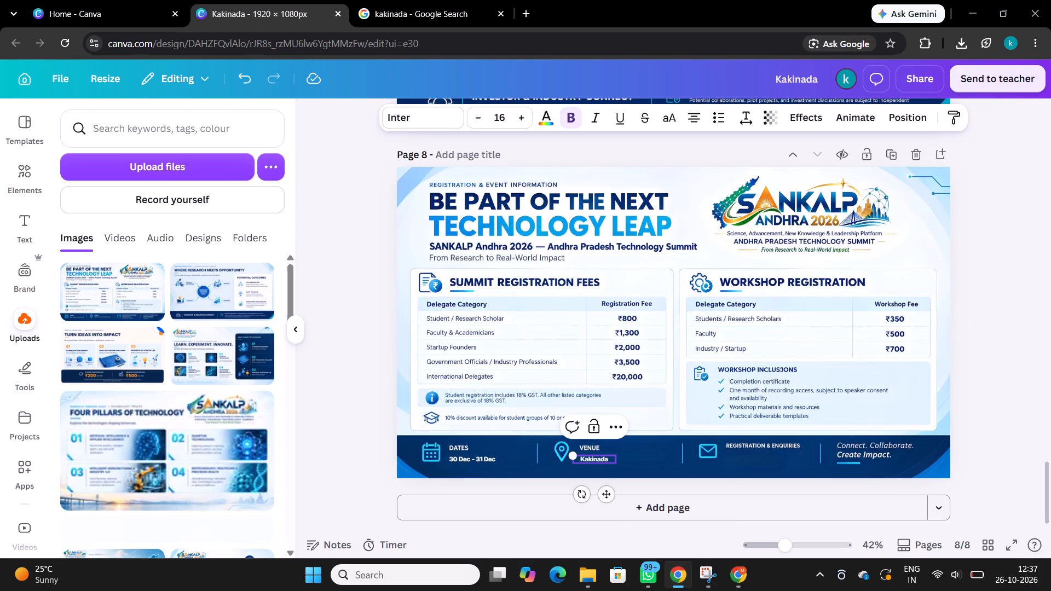
{"action": "key", "text": "comma"}
{"action": "key", "text": "space"}
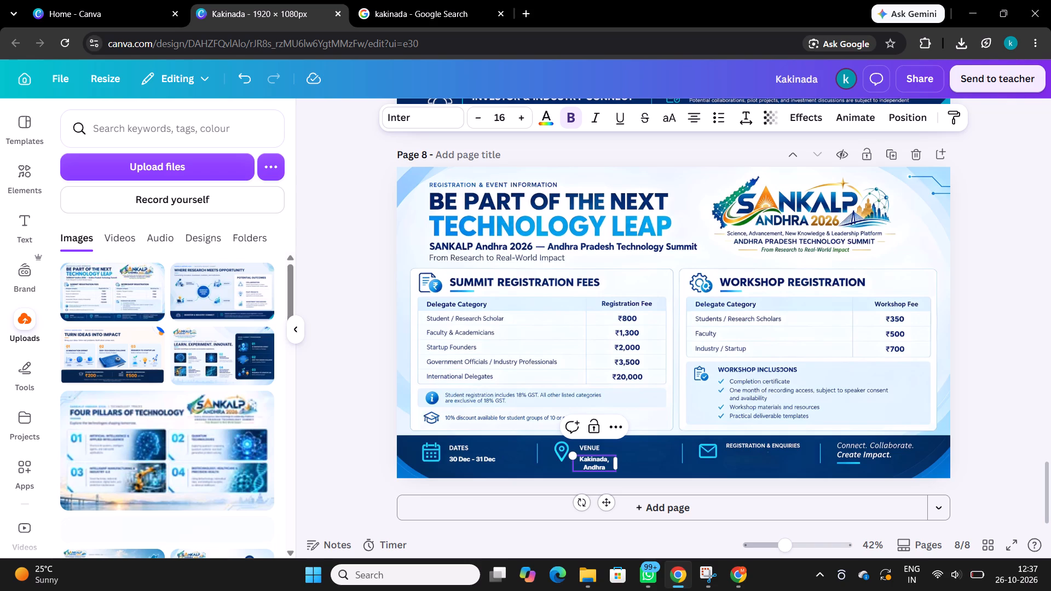
{"action": "key", "text": "space"}
{"action": "type", "text": "are"}
{"action": "key", "text": "BackSpace"}
{"action": "type", "text": "desh"}
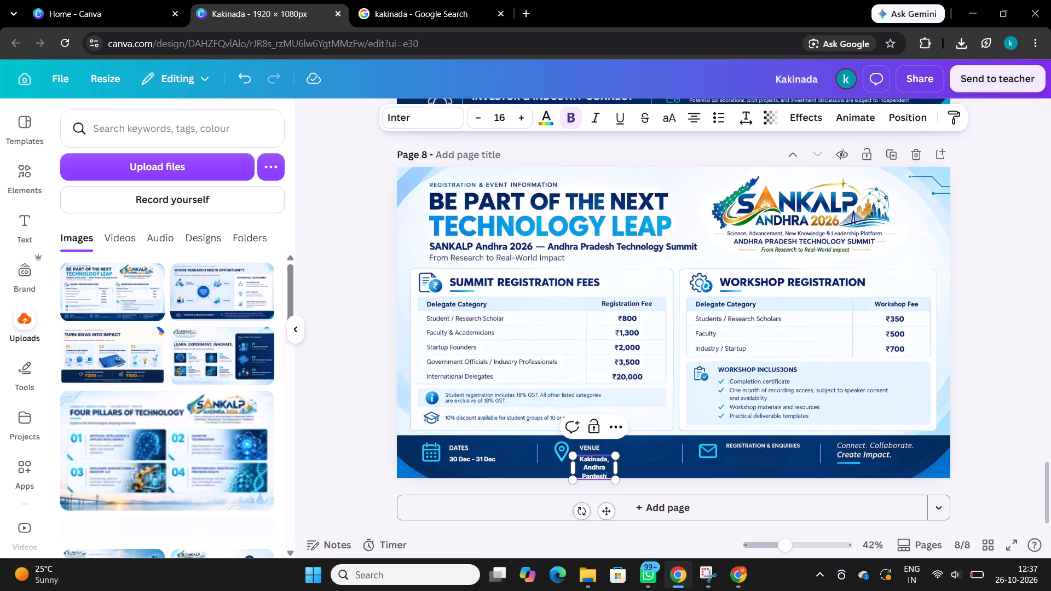
Widen the page 8 venue text box to fit on one line and align its text with the VENUE heading.
{"action": "left_click_drag", "start_coordinate": [616, 468], "coordinate": [638, 459]}
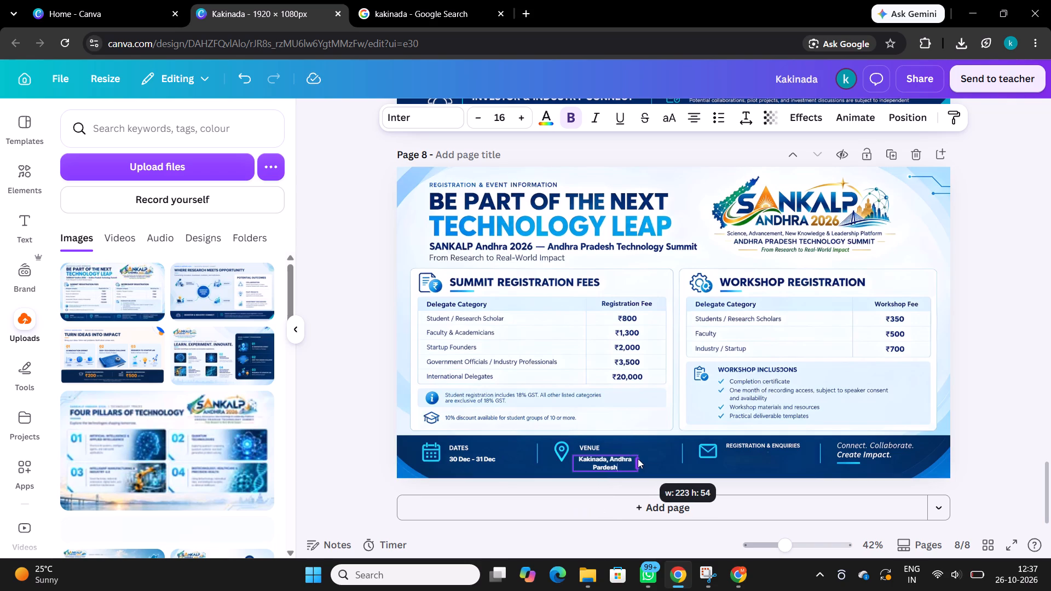
{"action": "left_click_drag", "start_coordinate": [638, 459], "coordinate": [659, 460]}
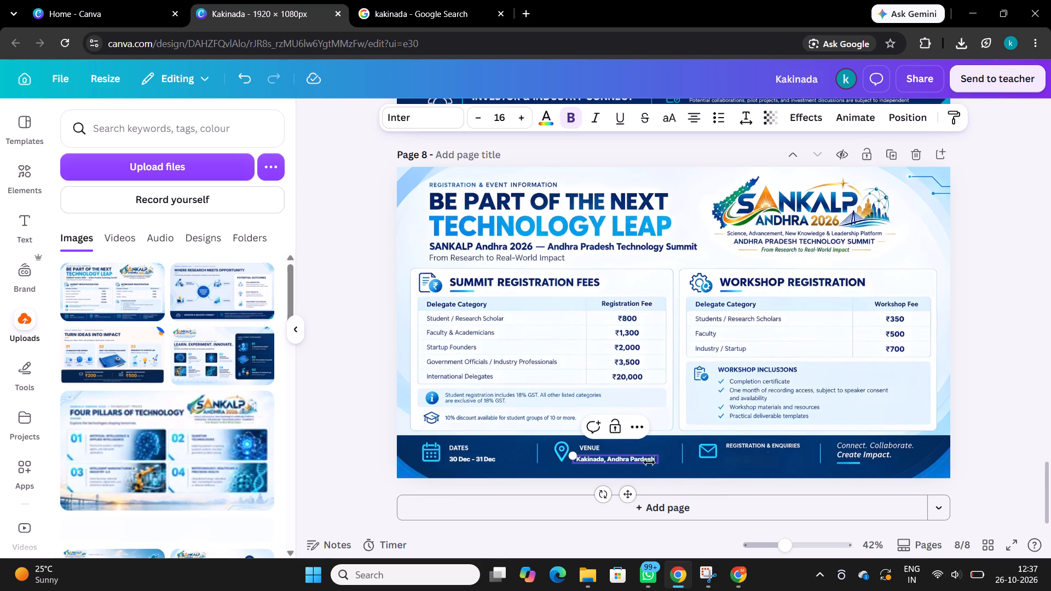
{"action": "left_click", "coordinate": [368, 398]}
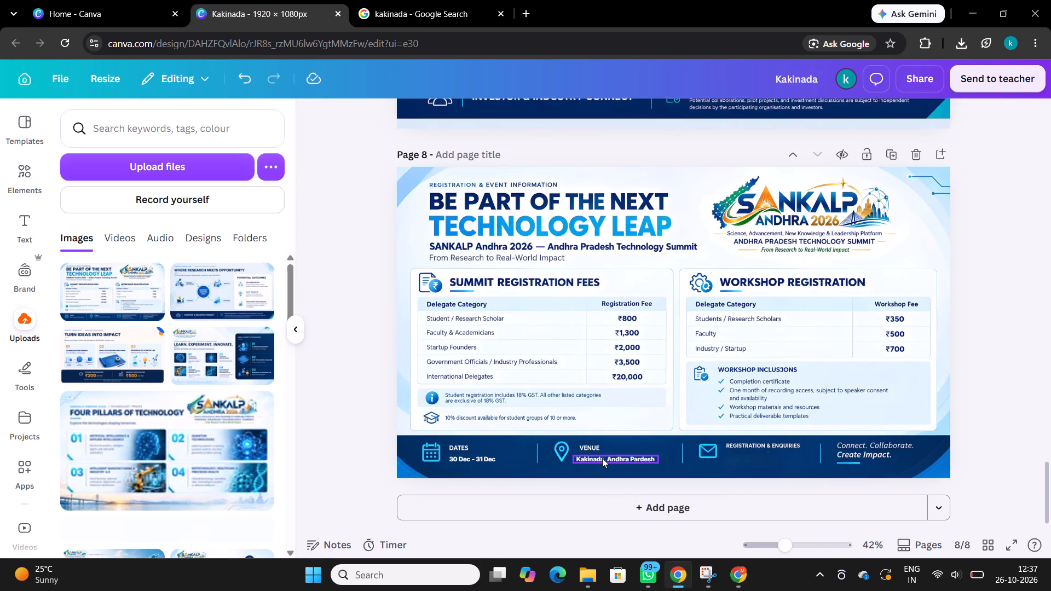
{"action": "left_click", "coordinate": [606, 461]}
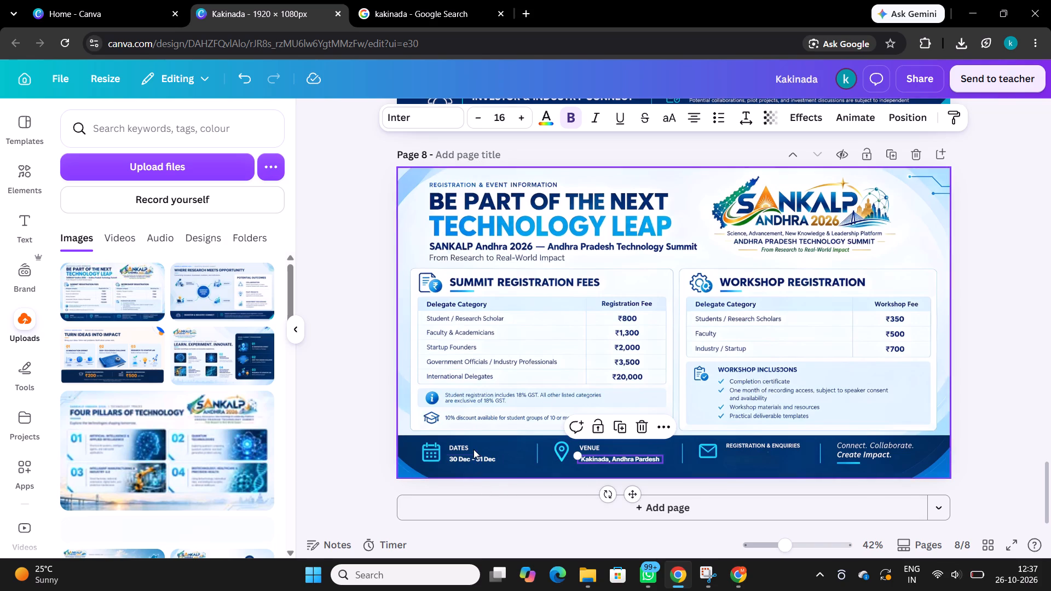
{"action": "left_click", "coordinate": [756, 480]}
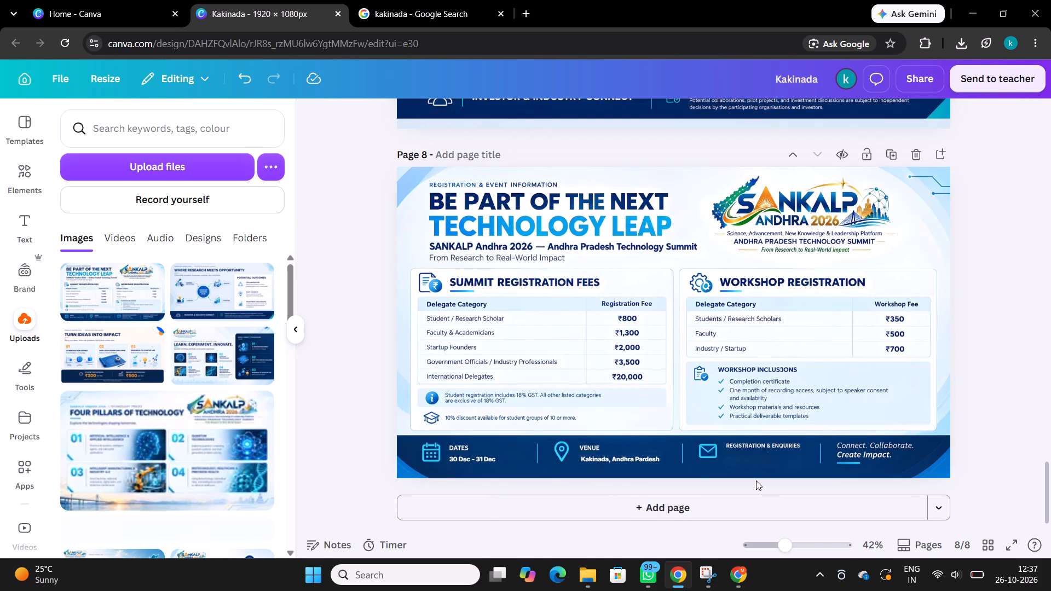
Extend the venue text under CONCEPT PROPOSAL on page 1 to read "Venue - Kakinada, Andhra Pardesh".
{"action": "scroll", "coordinate": [719, 385], "scroll_direction": "up", "scroll_amount": 1}
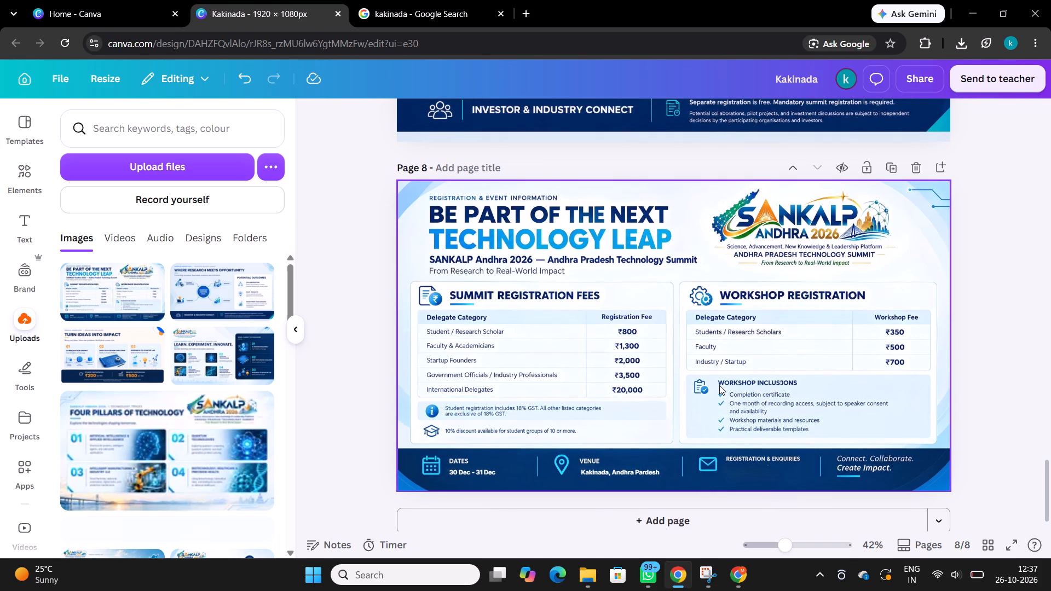
{"action": "scroll", "coordinate": [719, 385], "scroll_direction": "up", "scroll_amount": 7}
{"action": "scroll", "coordinate": [719, 385], "scroll_direction": "up", "scroll_amount": 20}
{"action": "scroll", "coordinate": [719, 385], "scroll_direction": "up", "scroll_amount": 1}
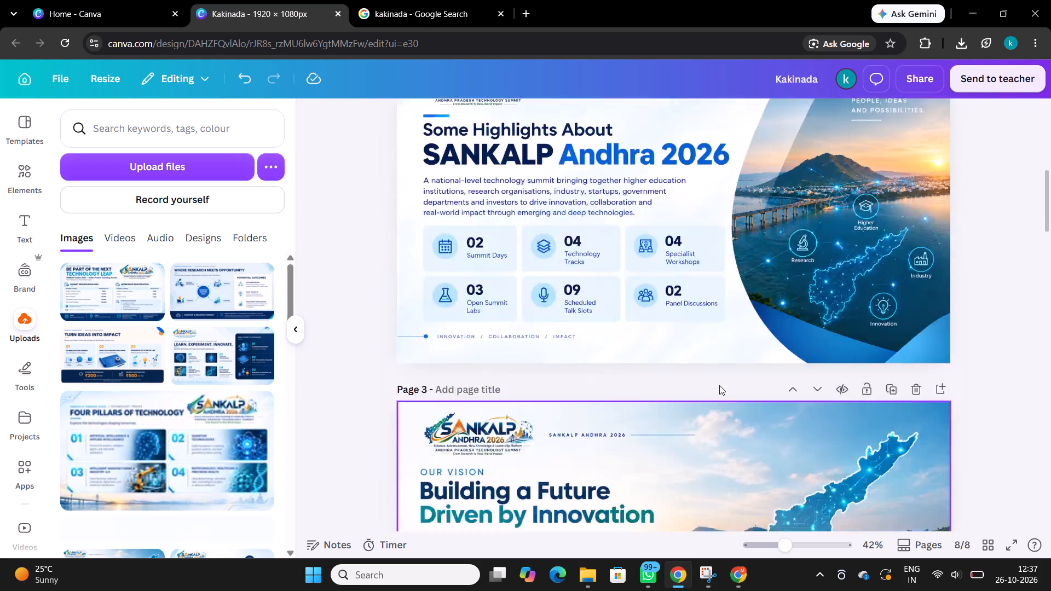
{"action": "scroll", "coordinate": [719, 385], "scroll_direction": "up", "scroll_amount": 9}
{"action": "scroll", "coordinate": [719, 385], "scroll_direction": "down", "scroll_amount": 1}
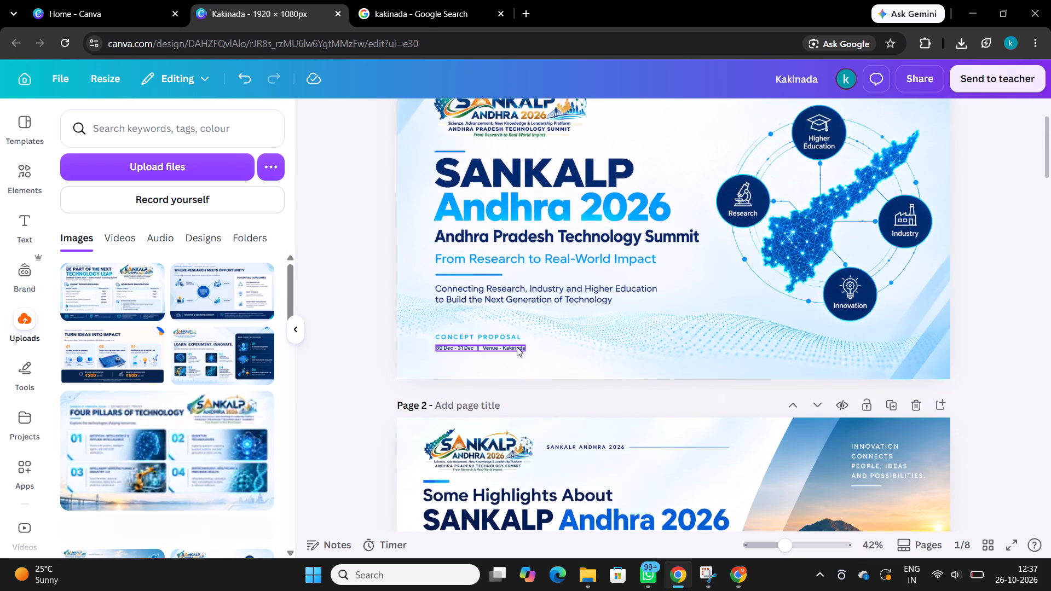
{"action": "left_click", "coordinate": [517, 347]}
{"action": "left_click", "coordinate": [517, 347]}
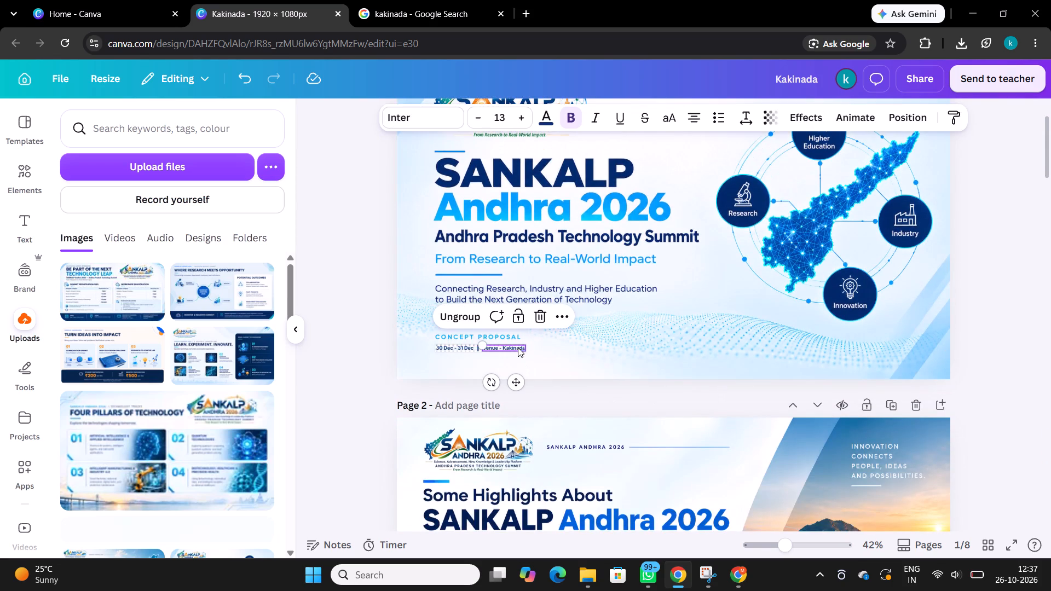
{"action": "double_click", "coordinate": [520, 349]}
{"action": "left_click", "coordinate": [520, 349]}
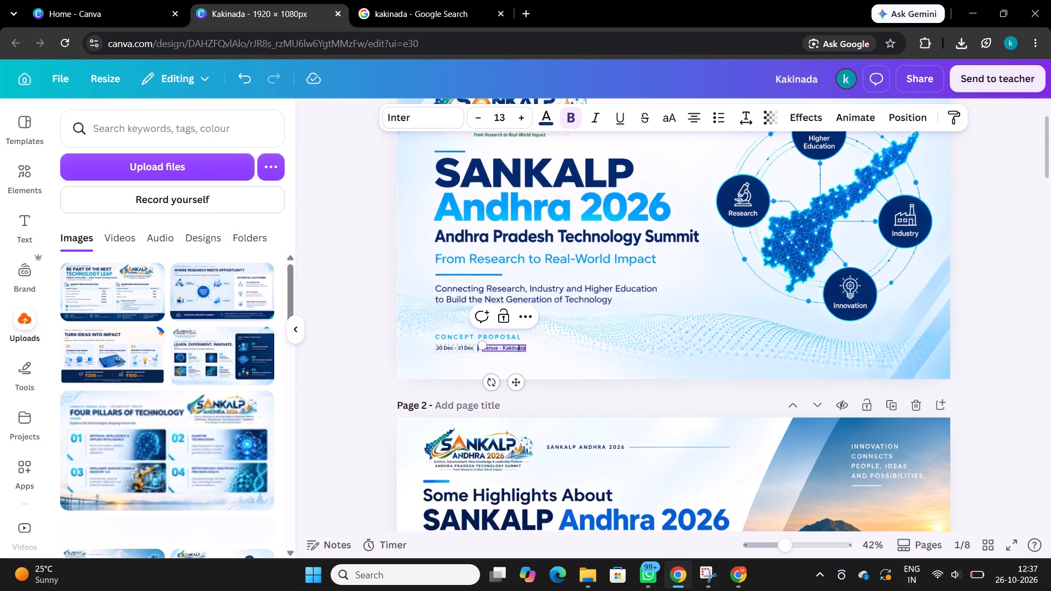
{"action": "key", "text": "Right"}
{"action": "key", "text": "Right"}
{"action": "key", "text": "Right"}
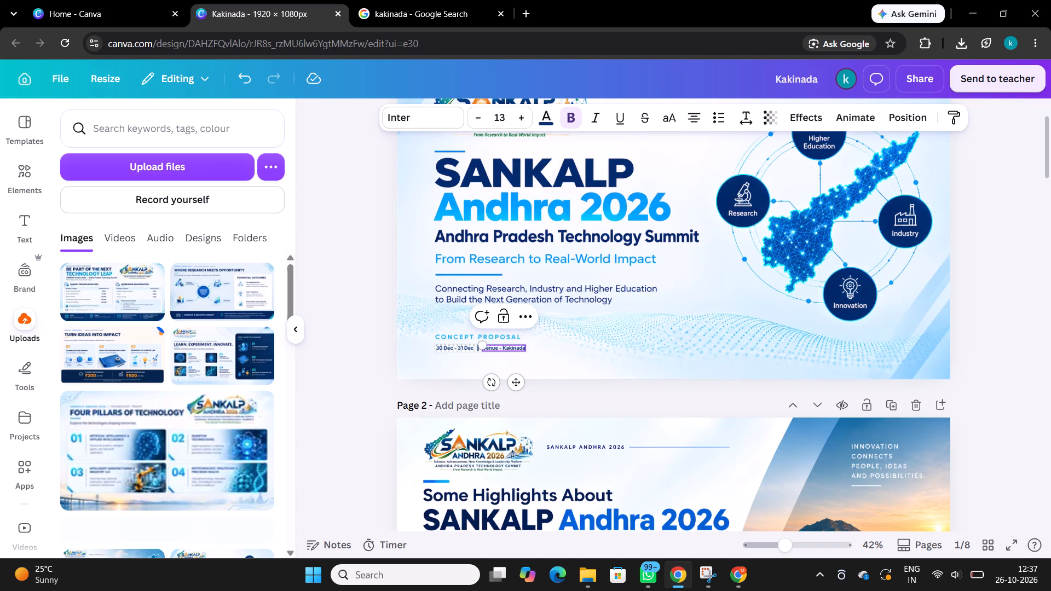
{"action": "type", "text": ","}
{"action": "key", "text": "space"}
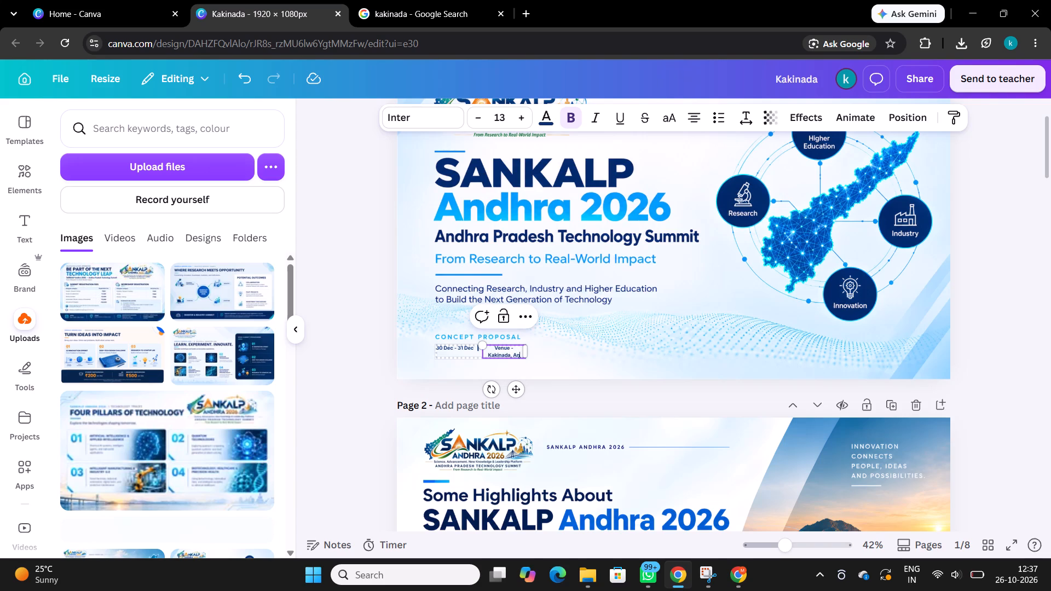
{"action": "key", "text": "BackSpace"}
{"action": "type", "text": "ra"}
{"action": "key", "text": "space"}
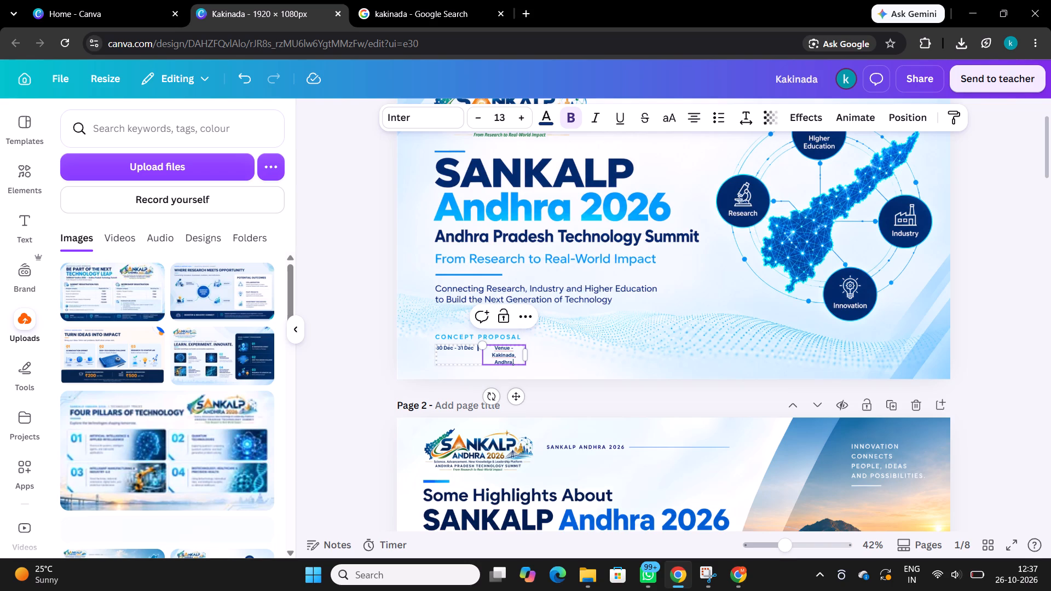
{"action": "key", "text": "p"}
{"action": "type", "text": "ar"}
{"action": "type", "text": "desh"}
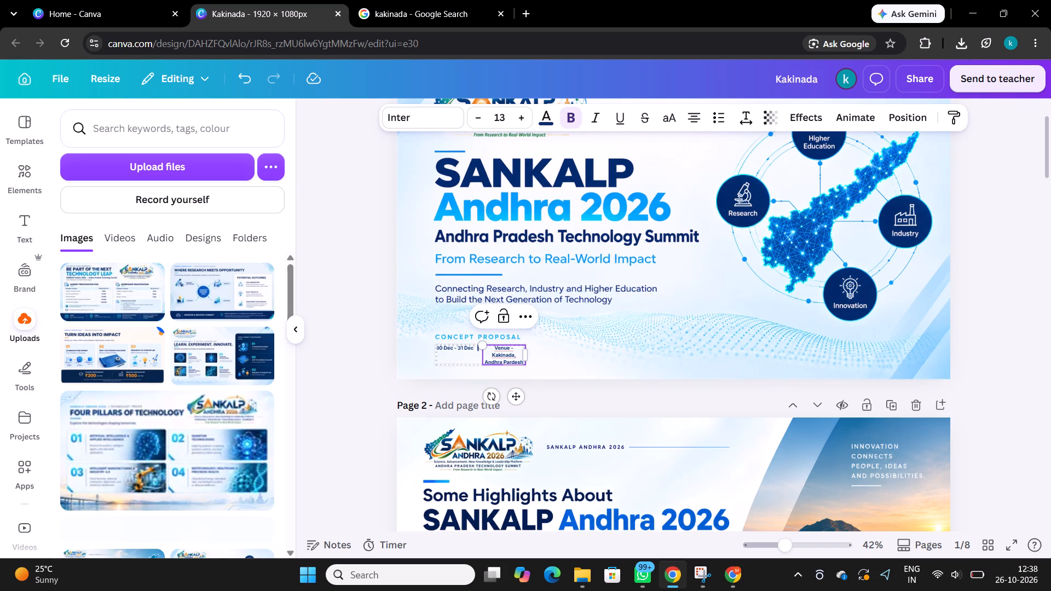
Widen the page 1 venue text box so the whole venue fits on one line beside the dates.
{"action": "left_click_drag", "start_coordinate": [531, 357], "coordinate": [547, 355]}
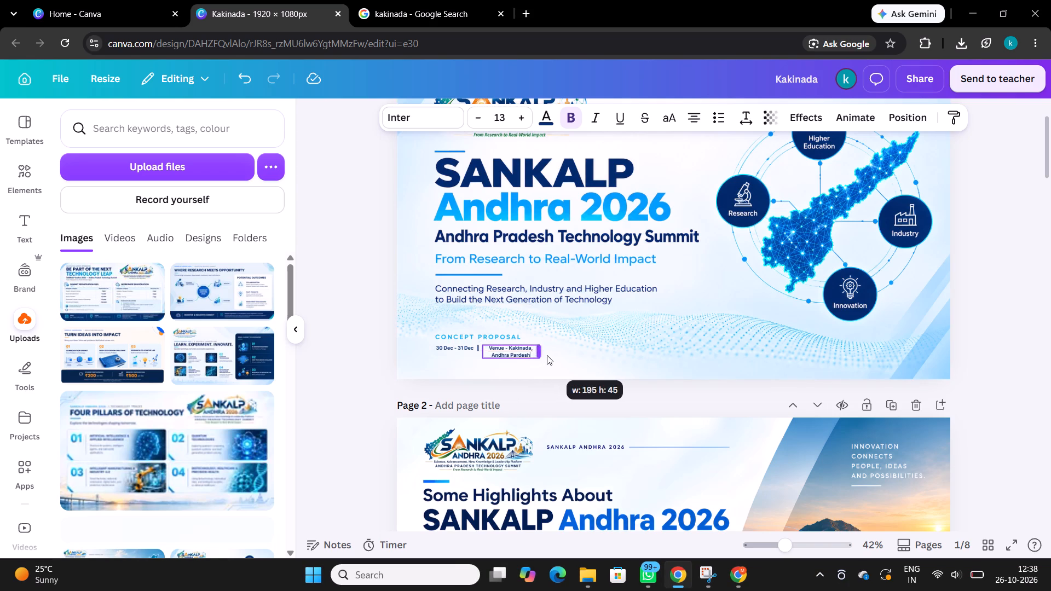
{"action": "left_click_drag", "start_coordinate": [547, 355], "coordinate": [584, 350]}
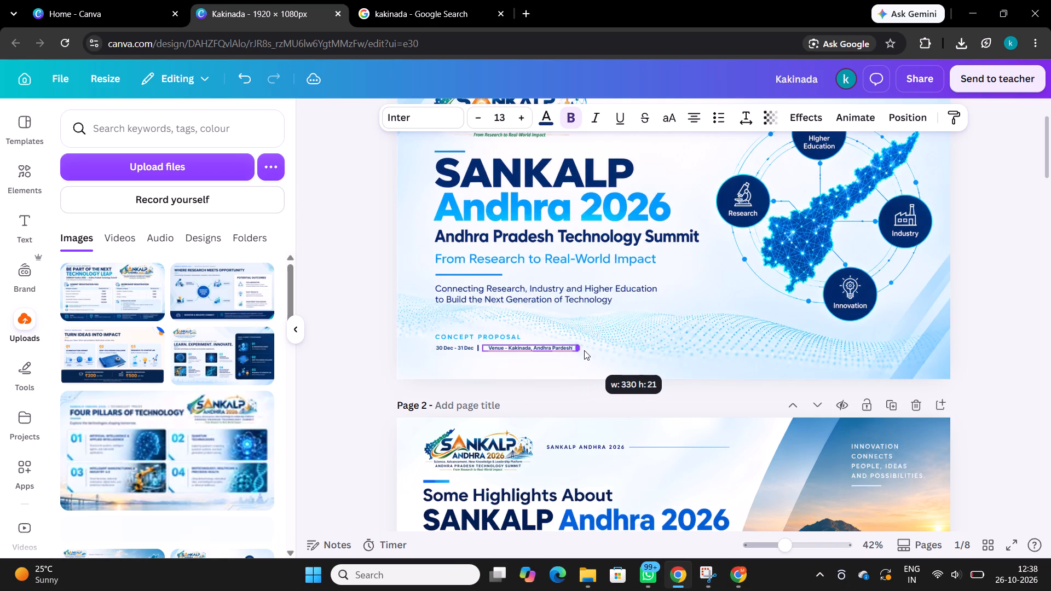
{"action": "left_click_drag", "start_coordinate": [584, 350], "coordinate": [578, 350]}
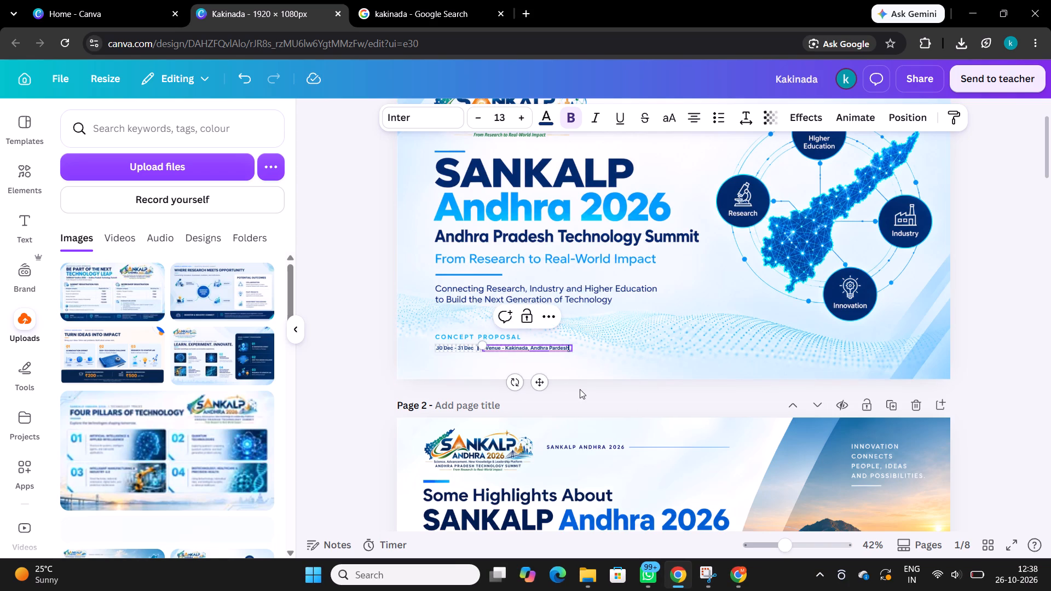
{"action": "left_click", "coordinate": [580, 390]}
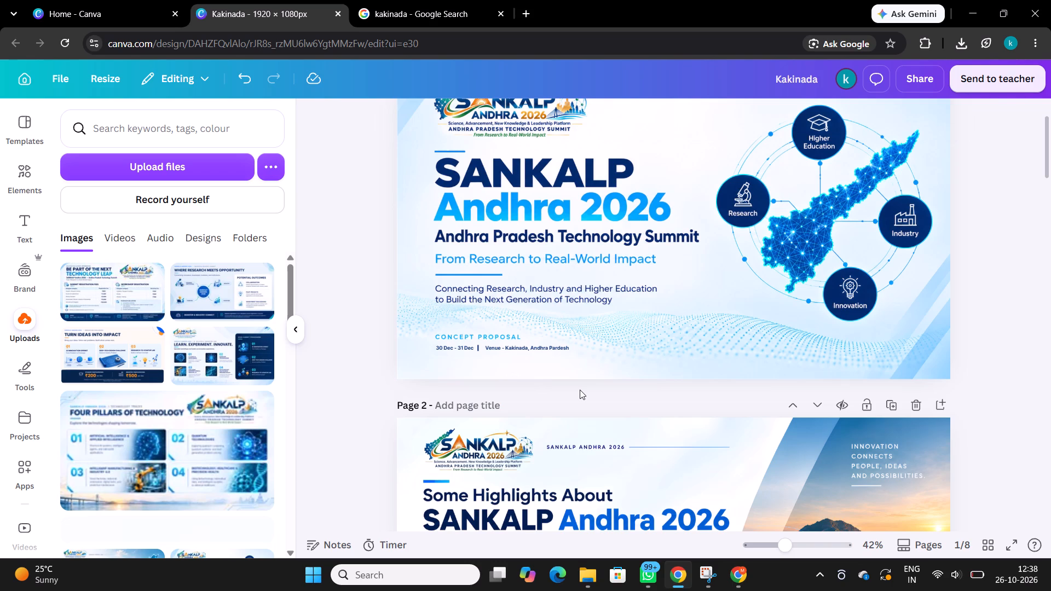
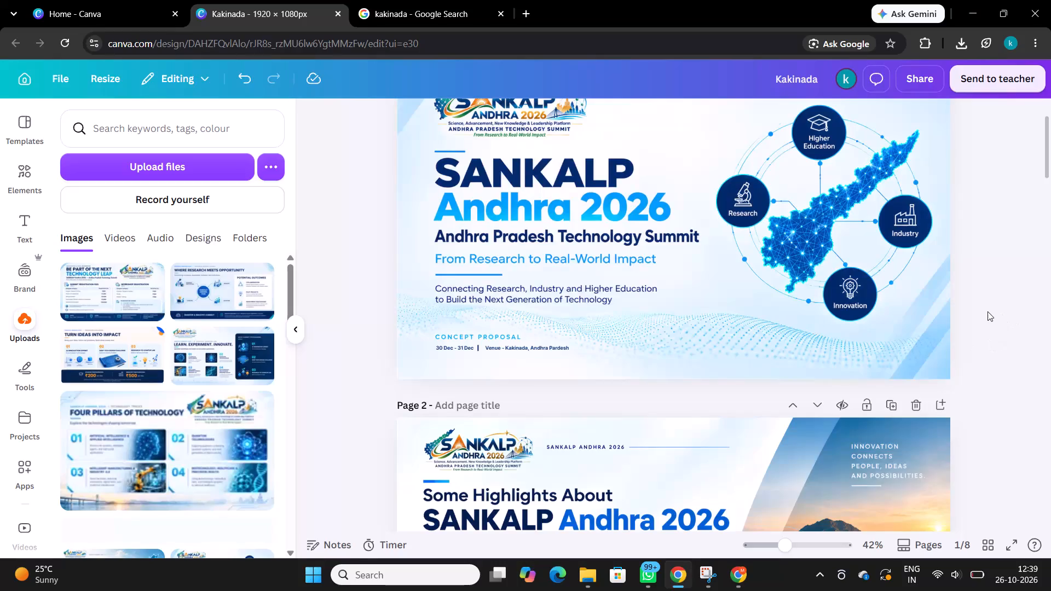
Review the whole presentation from page 1 to page 8, checking each slide's content and the page 8 footer.
{"action": "scroll", "coordinate": [988, 311], "scroll_direction": "up", "scroll_amount": 1}
{"action": "scroll", "coordinate": [988, 311], "scroll_direction": "down", "scroll_amount": 7}
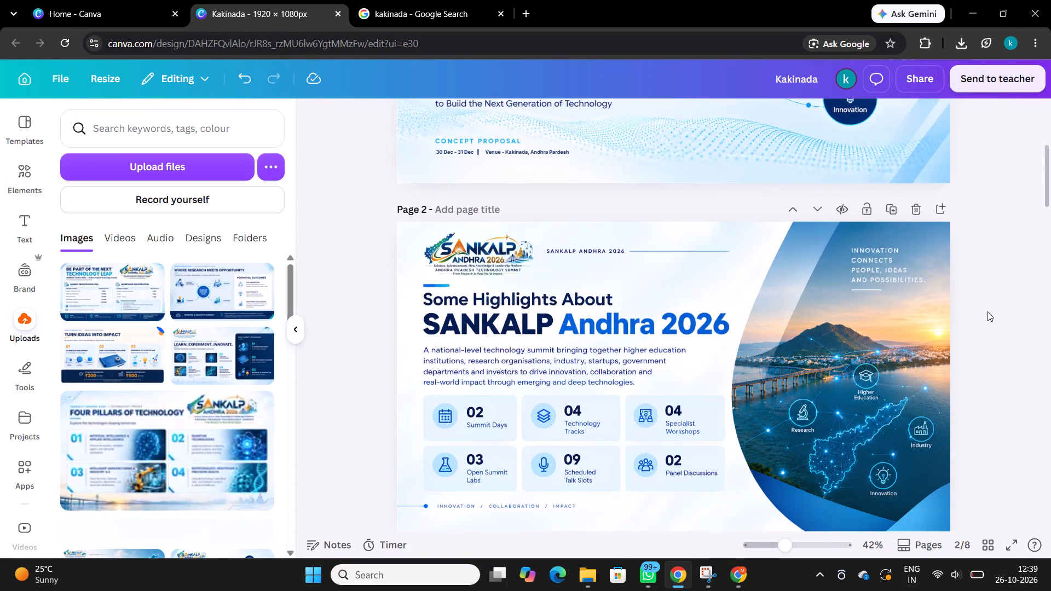
{"action": "scroll", "coordinate": [988, 311], "scroll_direction": "down", "scroll_amount": 9}
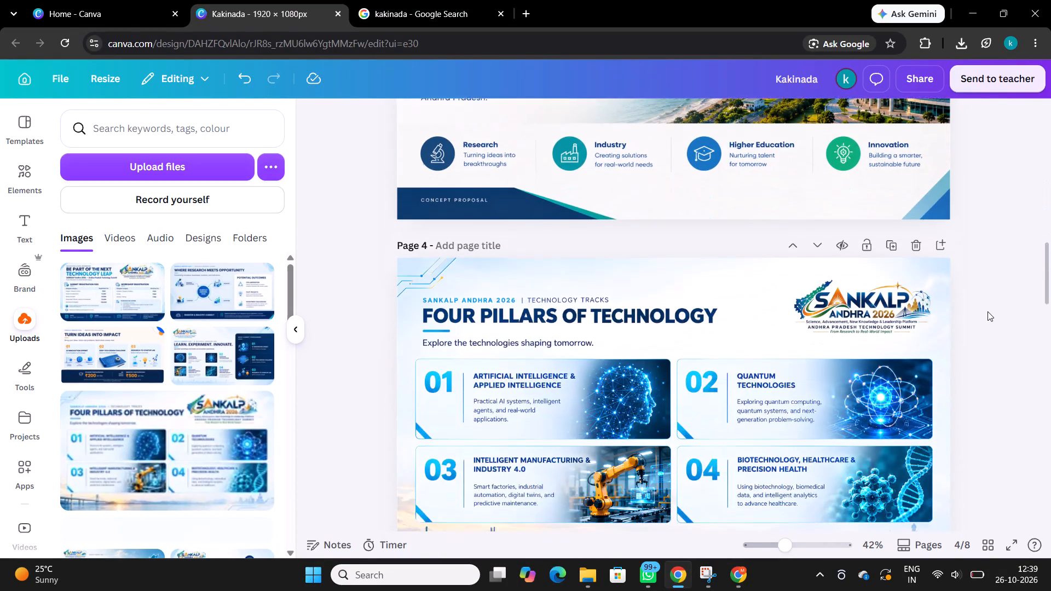
{"action": "scroll", "coordinate": [988, 311], "scroll_direction": "down", "scroll_amount": 7}
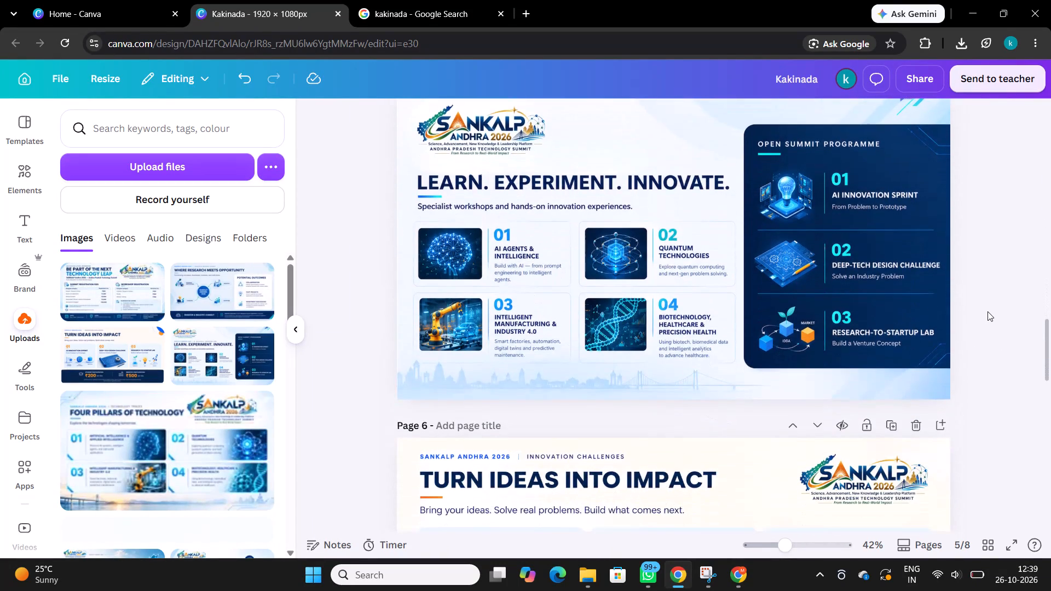
{"action": "scroll", "coordinate": [988, 311], "scroll_direction": "down", "scroll_amount": 8}
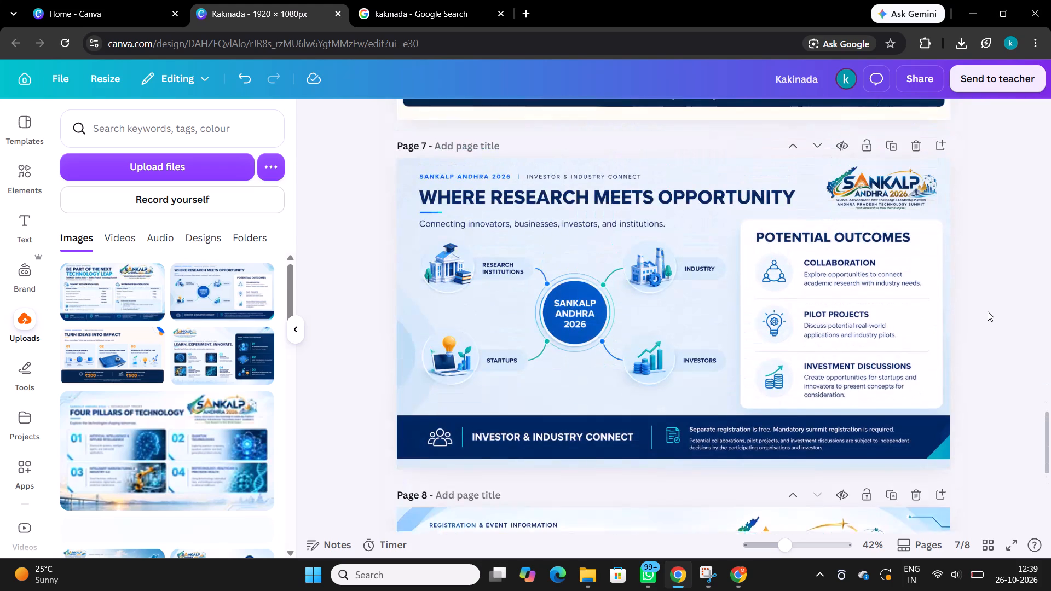
{"action": "scroll", "coordinate": [988, 311], "scroll_direction": "down", "scroll_amount": 1}
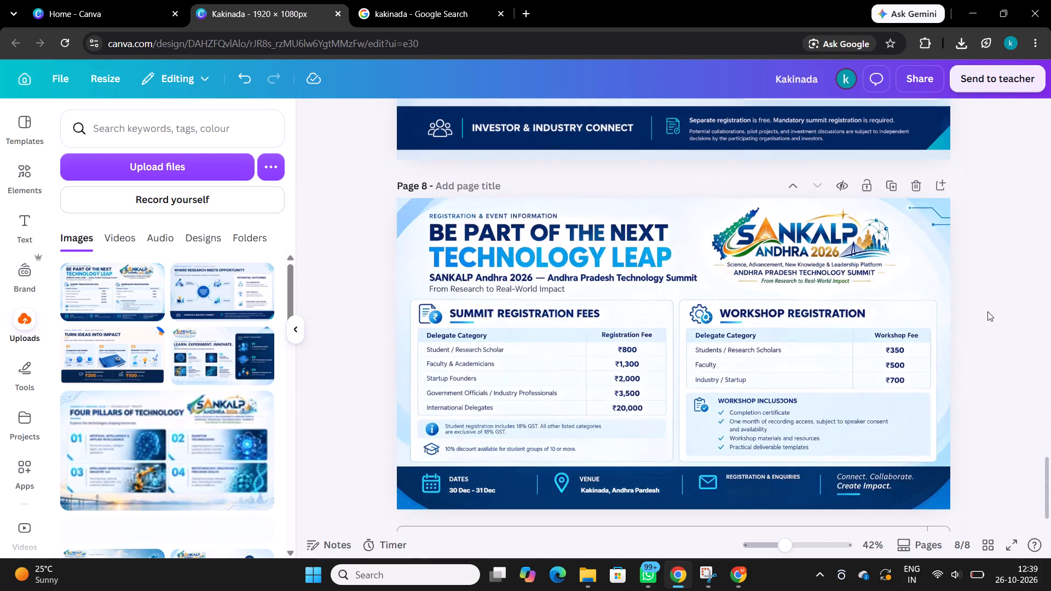
{"action": "scroll", "coordinate": [988, 311], "scroll_direction": "down", "scroll_amount": 5}
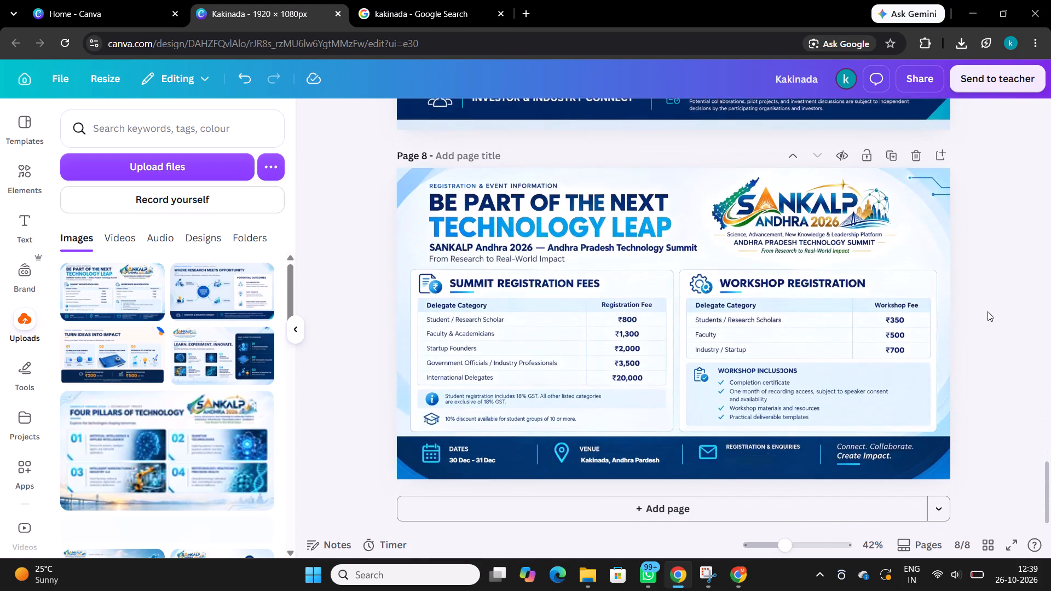
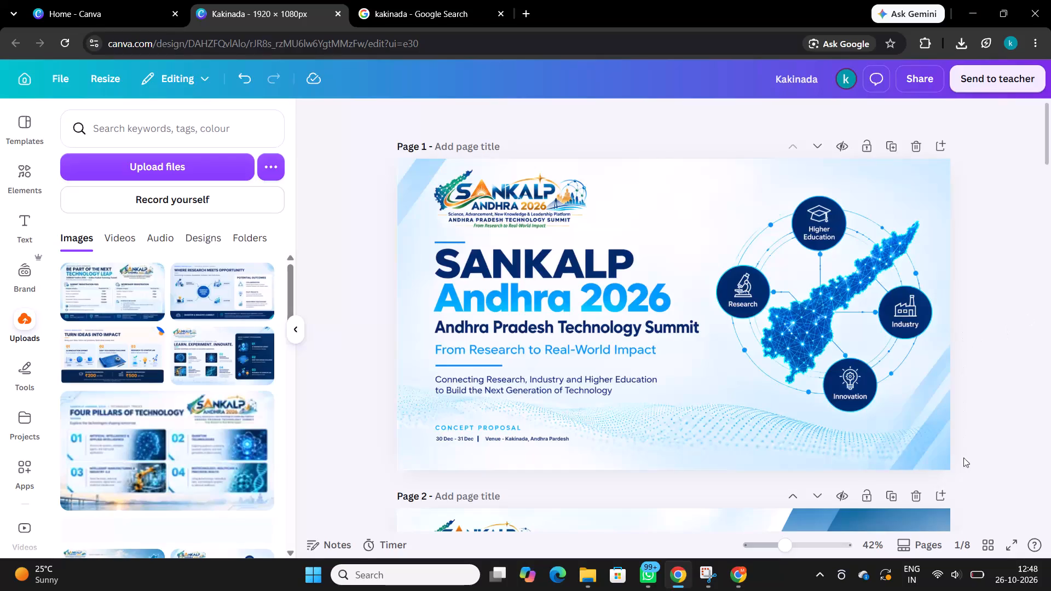
Leave the full-screen presentation and raise the display brightness close to maximum in the system quick settings.
{"action": "left_click", "coordinate": [1010, 542]}
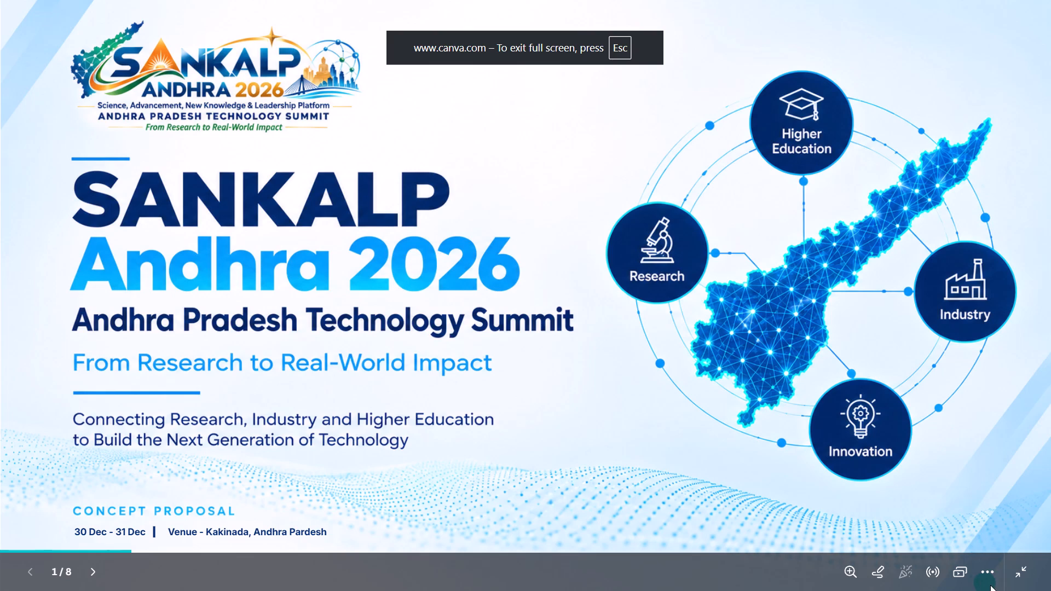
{"action": "left_click", "coordinate": [1019, 569]}
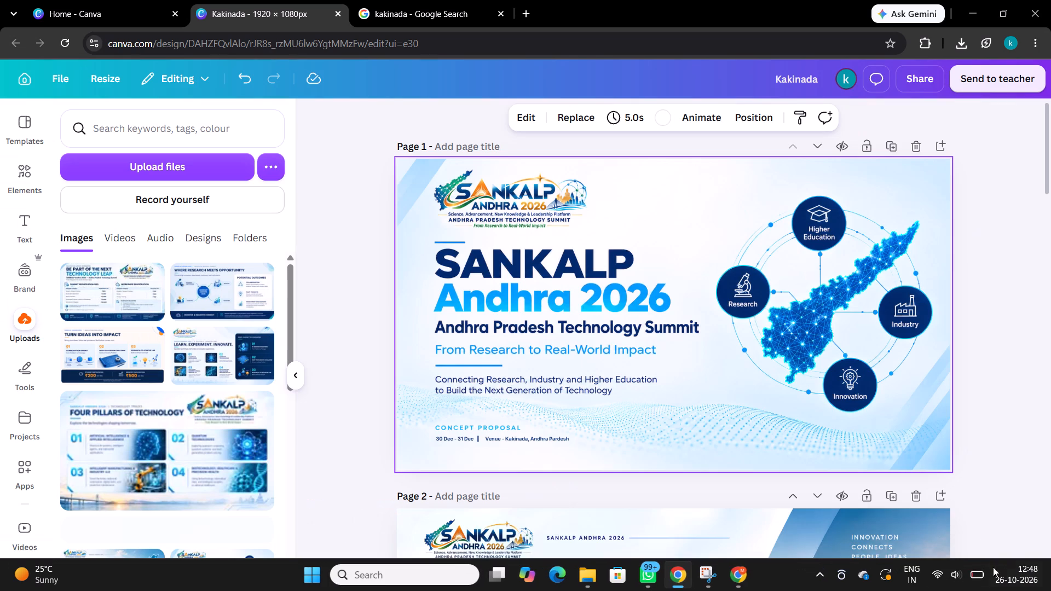
{"action": "left_click", "coordinate": [949, 573]}
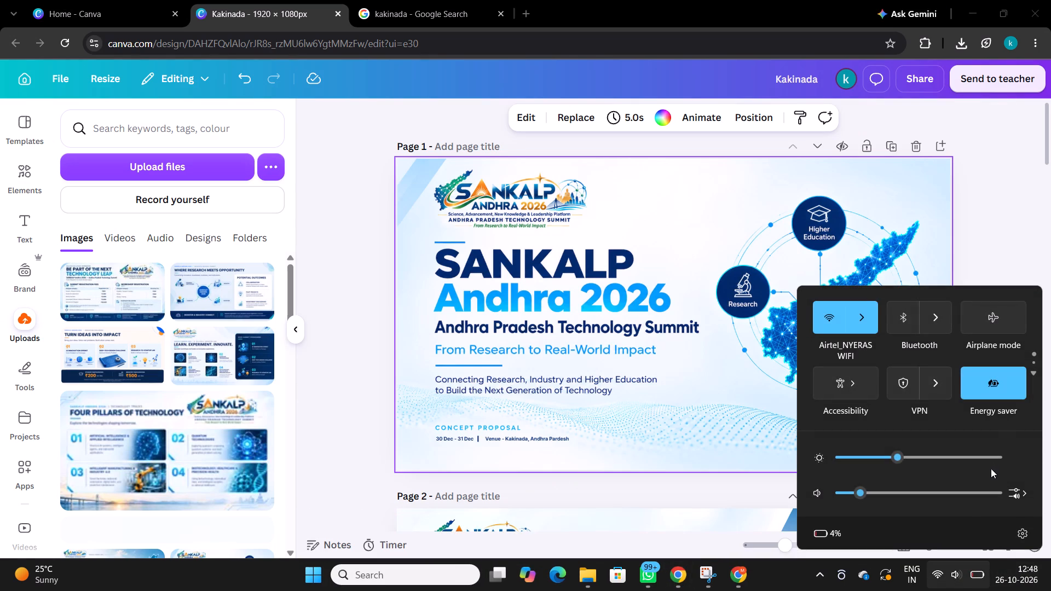
{"action": "left_click", "coordinate": [990, 462]}
{"action": "left_click", "coordinate": [1011, 246]}
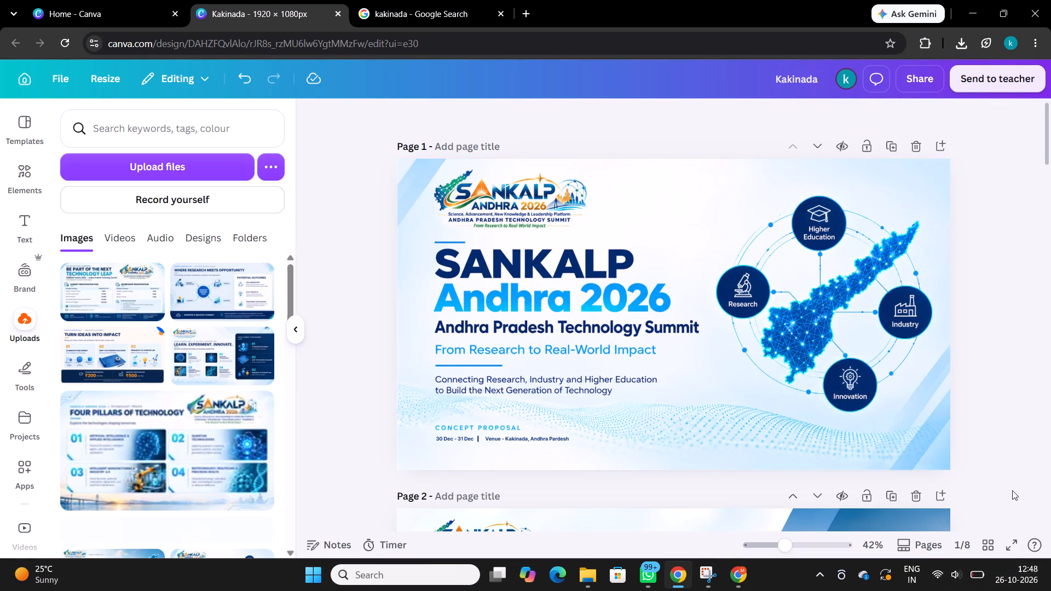
Present the deck in full screen and skim through every slide from page 1 to page 8.
{"action": "left_click", "coordinate": [1012, 547]}
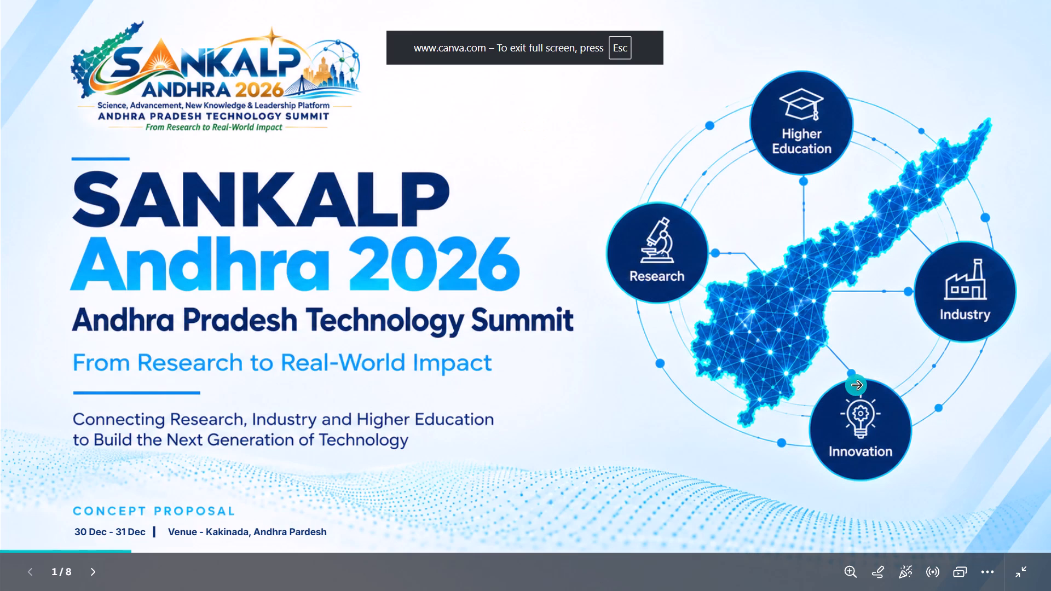
{"action": "key", "text": "Down"}
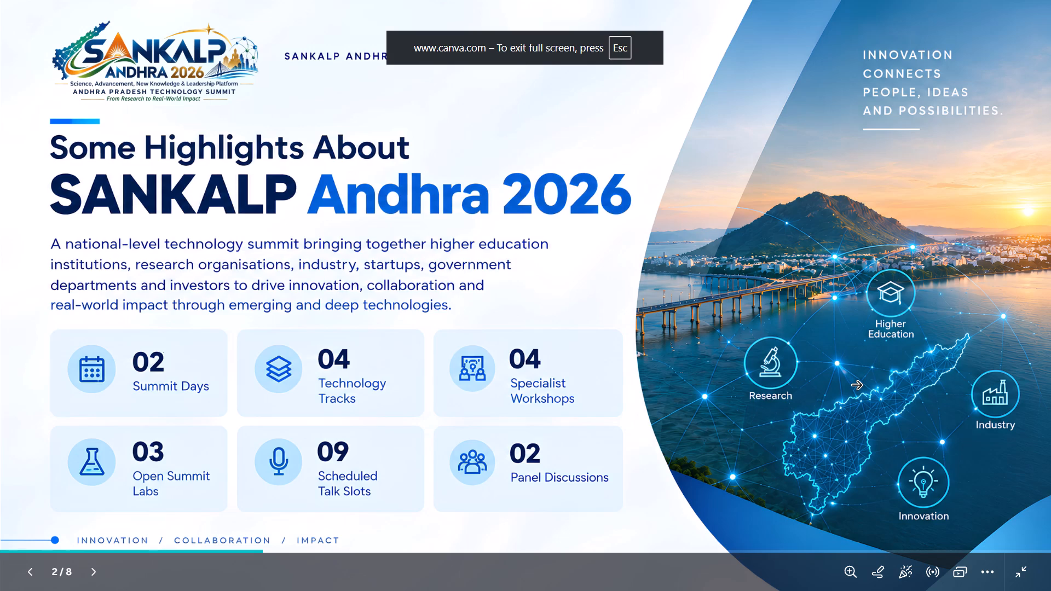
{"action": "key", "text": "Down"}
{"action": "key", "text": "Down"}
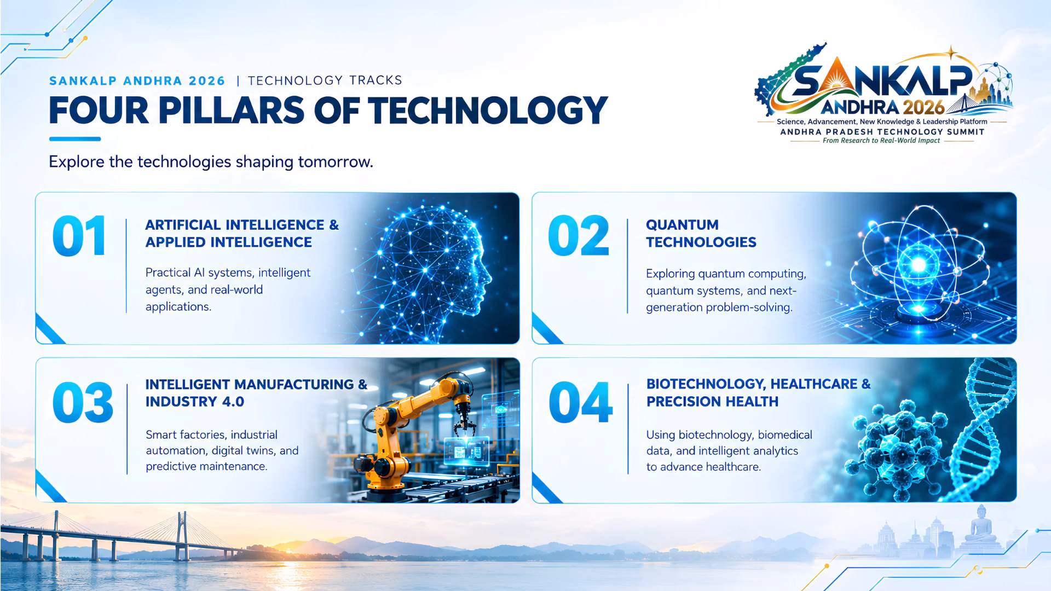
{"action": "key", "text": "Down"}
{"action": "key", "text": "Down"}
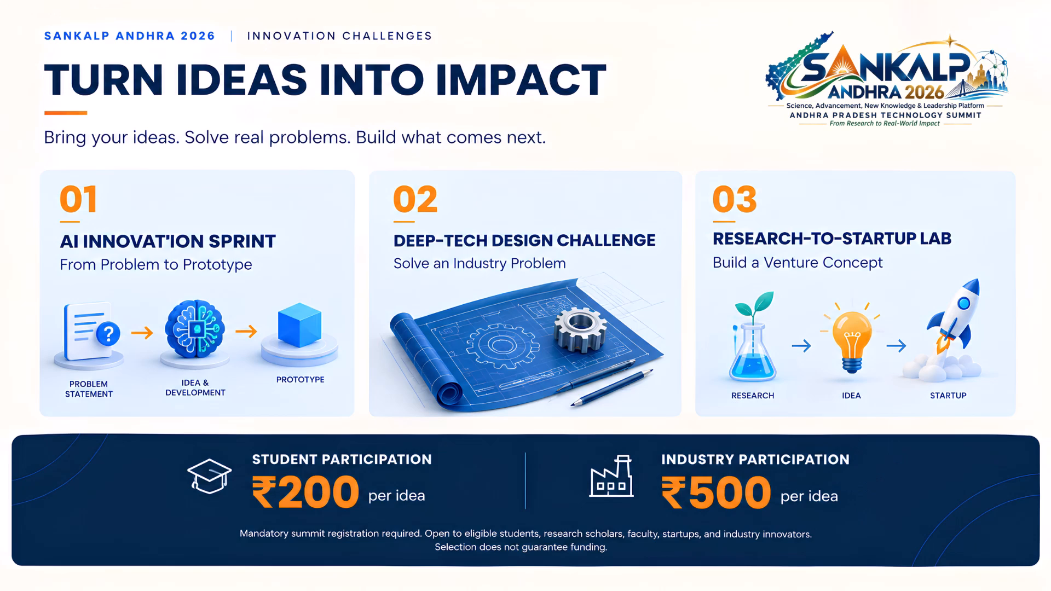
{"action": "key", "text": "Down"}
{"action": "key", "text": "Down"}
{"action": "key", "text": "Down"}
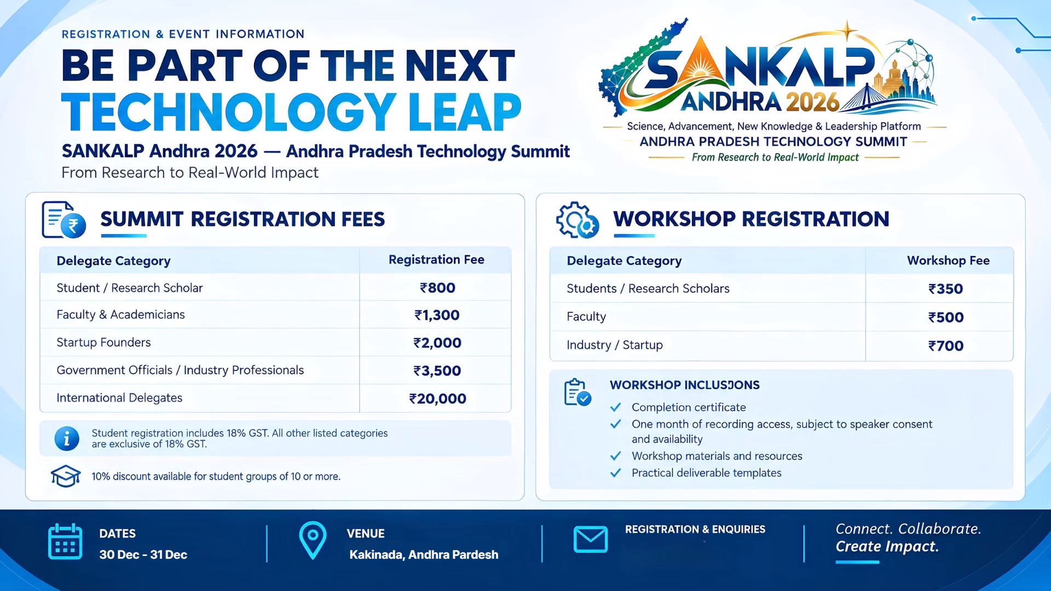
Go back through the full-screen slides to the page 1 title slide.
{"action": "key", "text": "Up"}
{"action": "key", "text": "Up"}
{"action": "key", "text": "Up"}
{"action": "key", "text": "Up"}
{"action": "key", "text": "Up"}
{"action": "key", "text": "Up"}
{"action": "key", "text": "Up"}
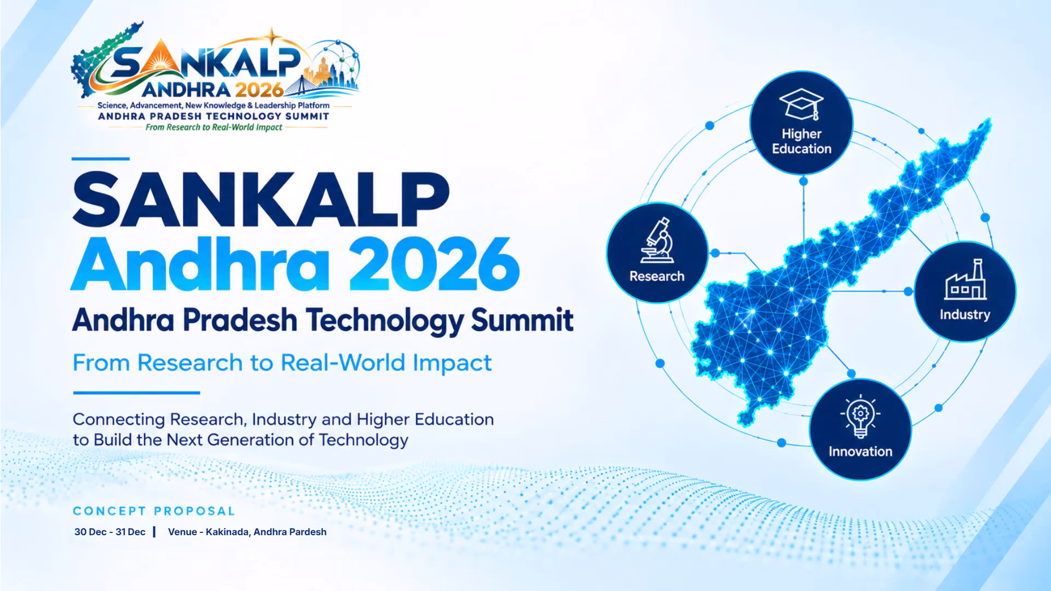
{"action": "key", "text": "Up"}
{"action": "key", "text": "Up"}
Step slowly through the full-screen slides from page 1, viewing the highlights, vision and Four Pillars of Technology slides.
{"action": "key", "text": "Right"}
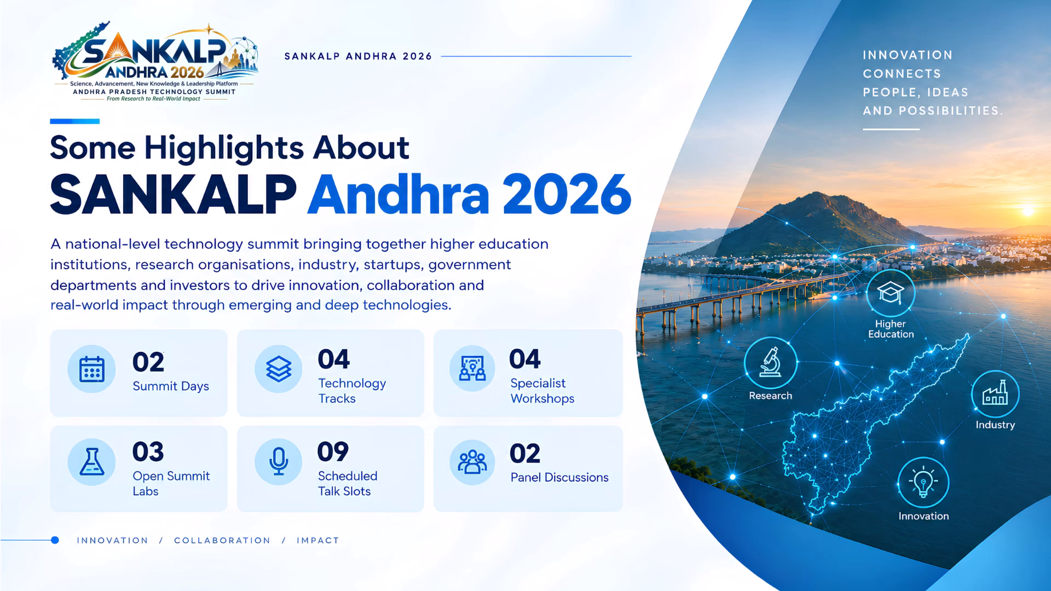
{"action": "key", "text": "Right"}
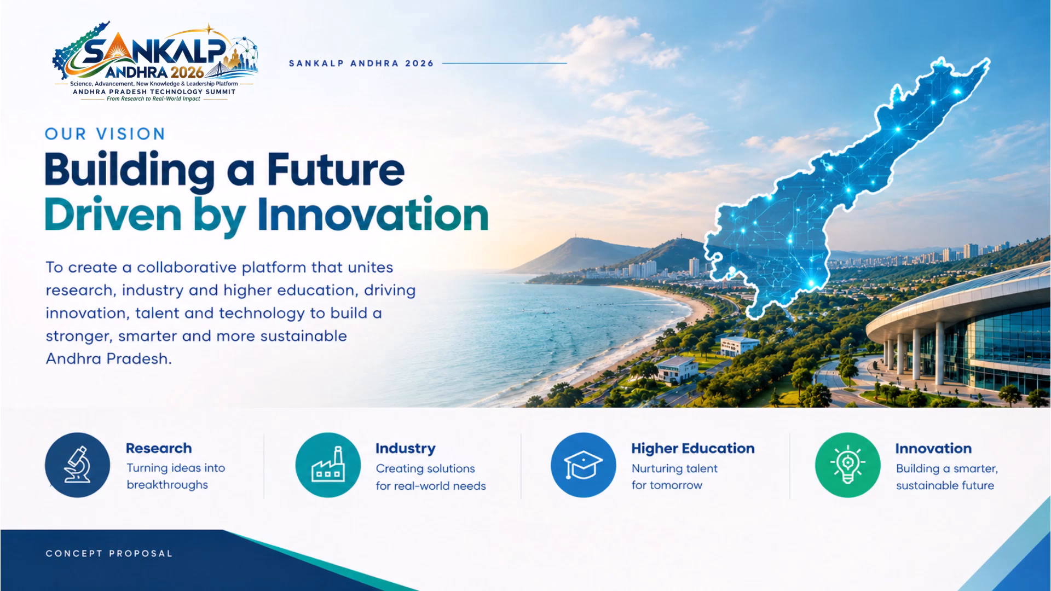
{"action": "key", "text": "Right"}
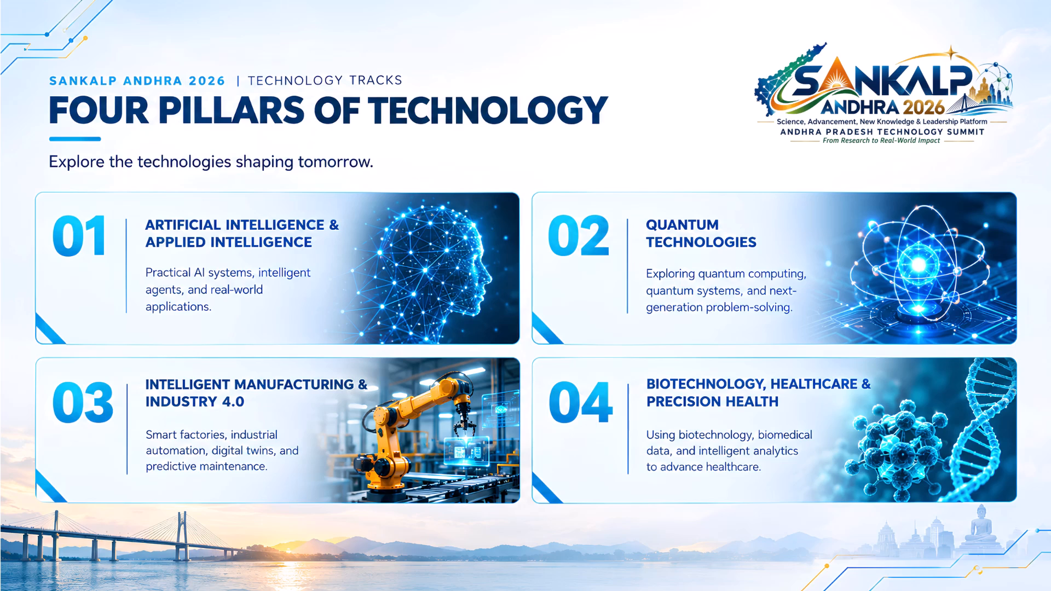